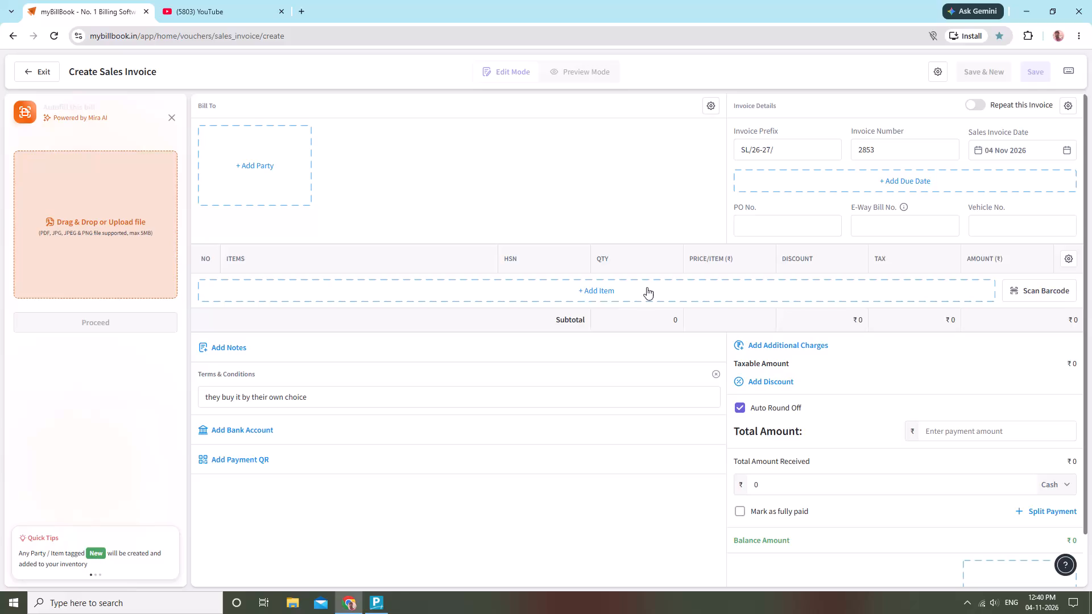
# Search the inventory for "bhindi" to add an item to the new sales invoice.
pyautogui.click(644, 283)
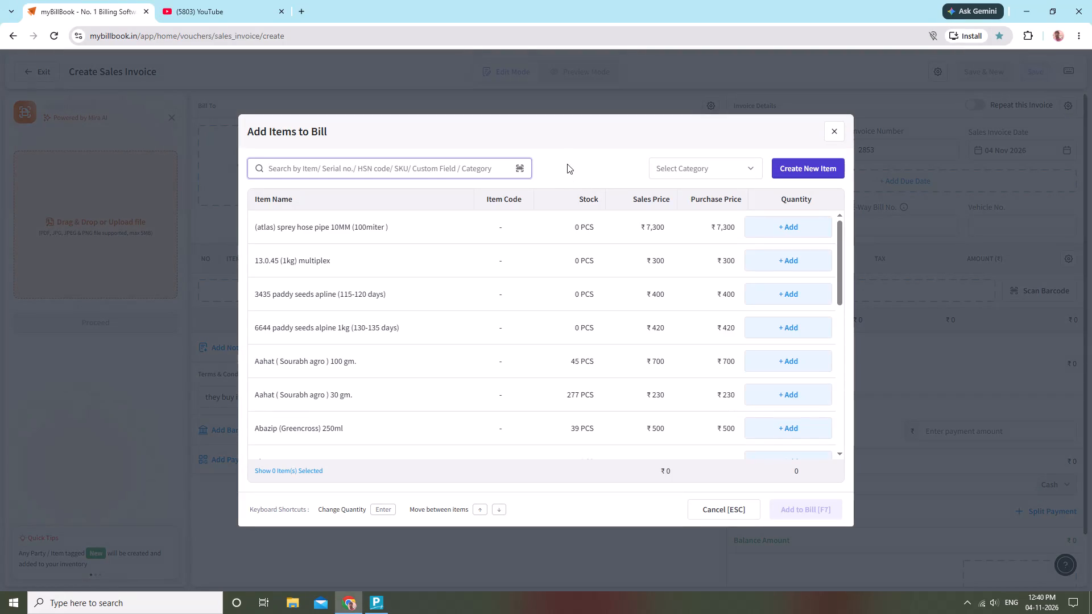
pyautogui.write('bhindi')
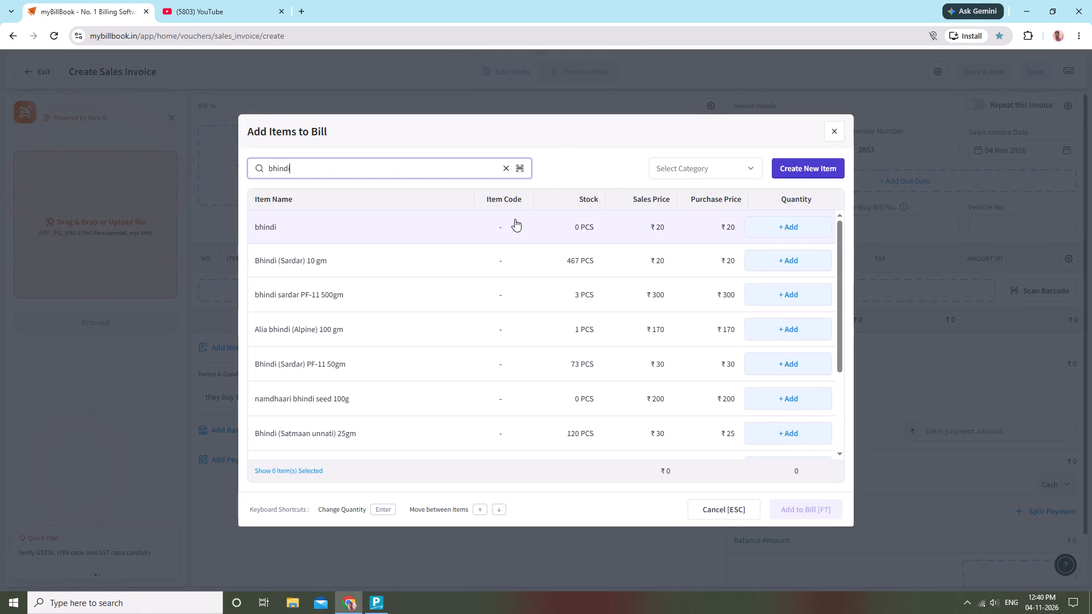
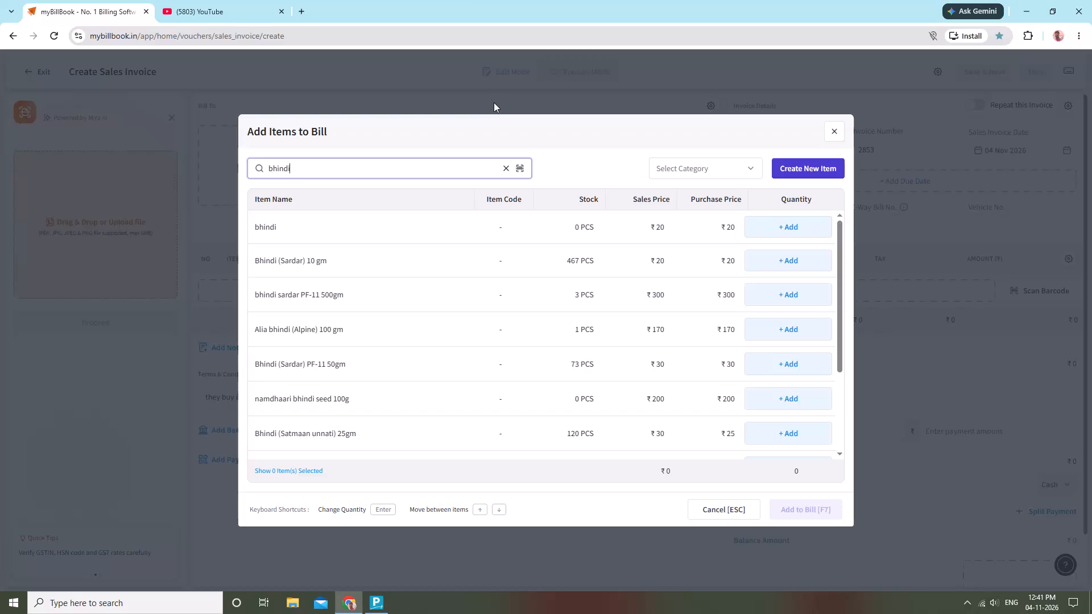
# Search the inventory for "alto" and close the item picker without selecting anything.
pyautogui.click(508, 167)
pyautogui.write('alto')
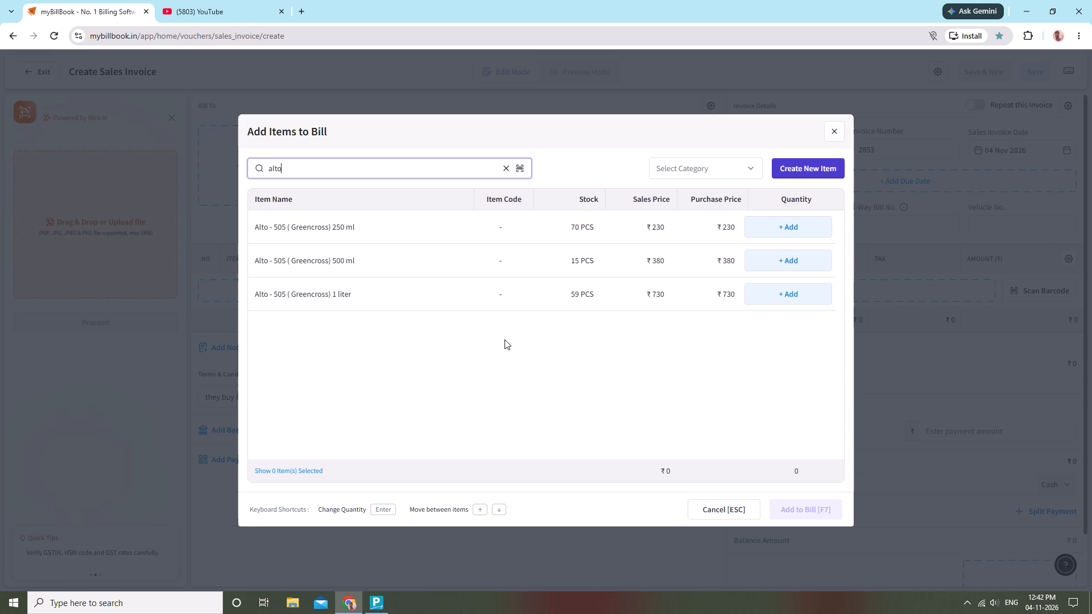
pyautogui.click(504, 167)
pyautogui.click(830, 125)
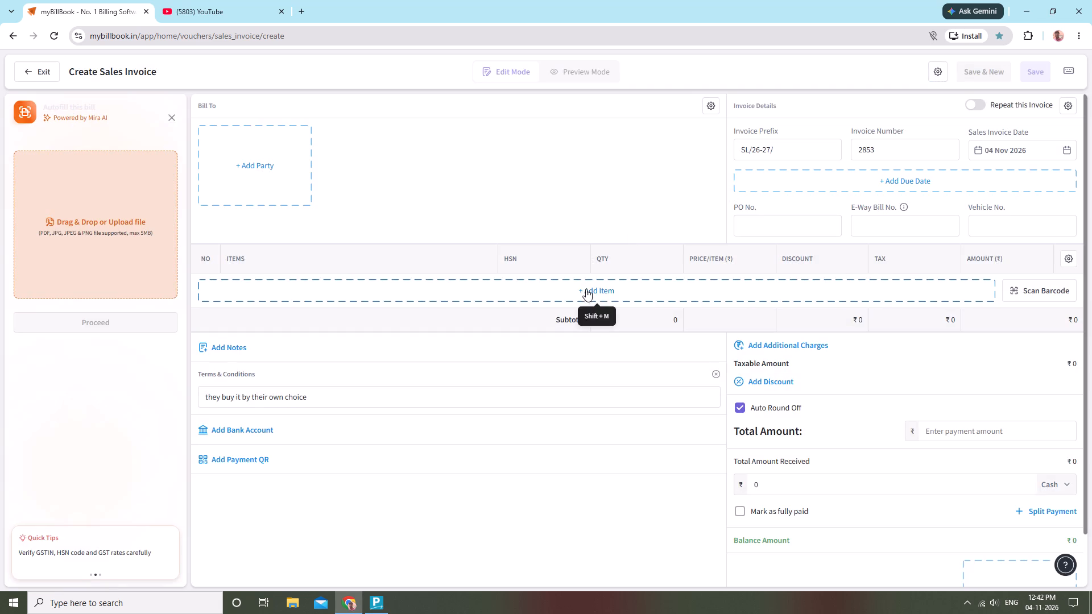
# Search the items for "sardar bh" and select bhindi sardar PF-11 500gm with a quantity of 2.
pyautogui.click(586, 289)
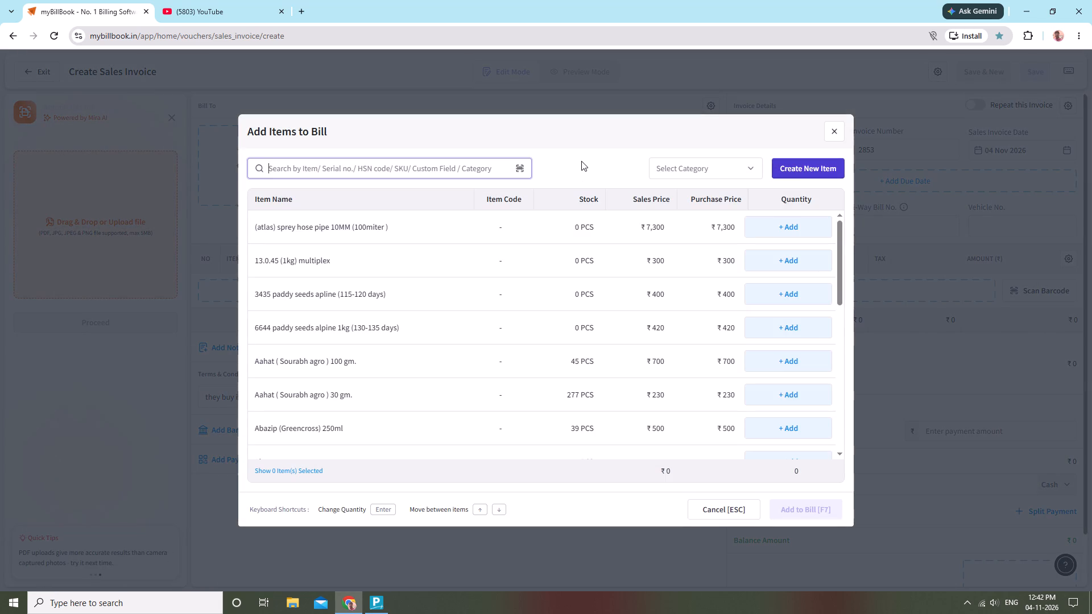
pyautogui.write('sardar')
pyautogui.press('space')
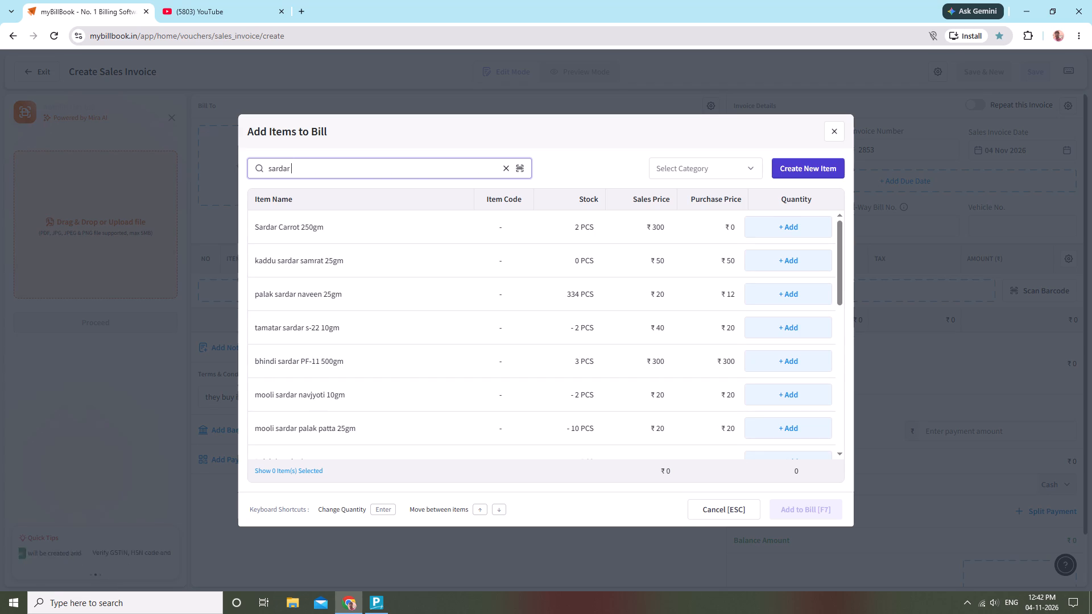
pyautogui.write('bh')
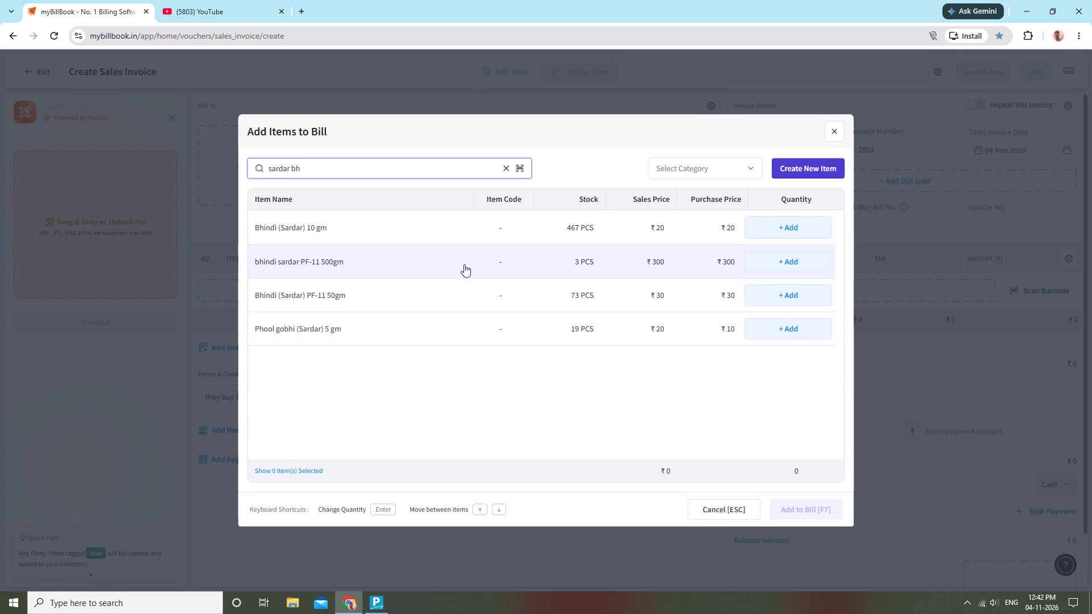
pyautogui.click(779, 258)
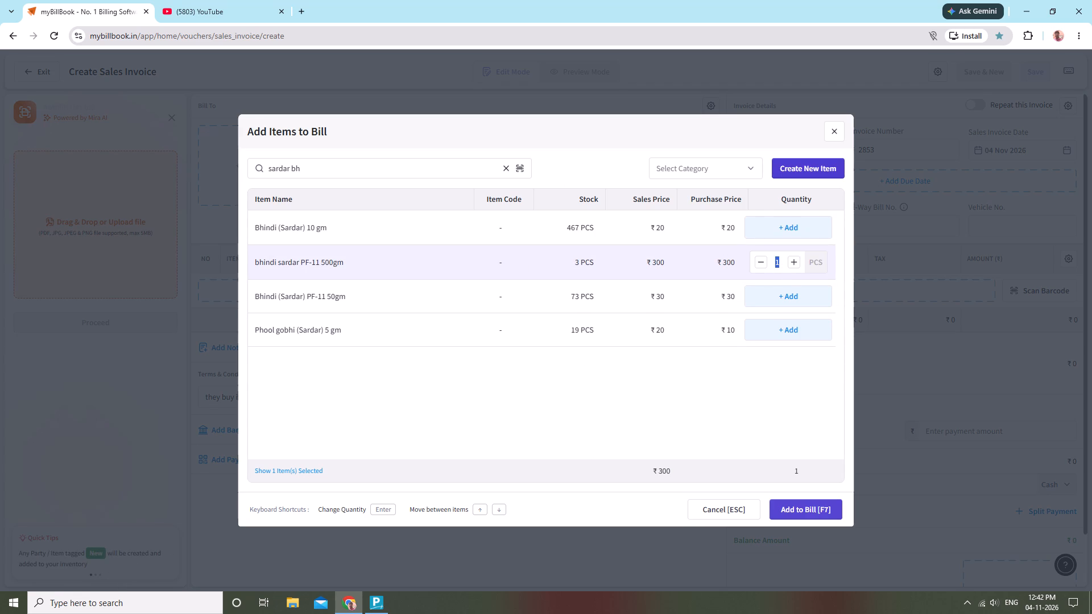
pyautogui.click(795, 263)
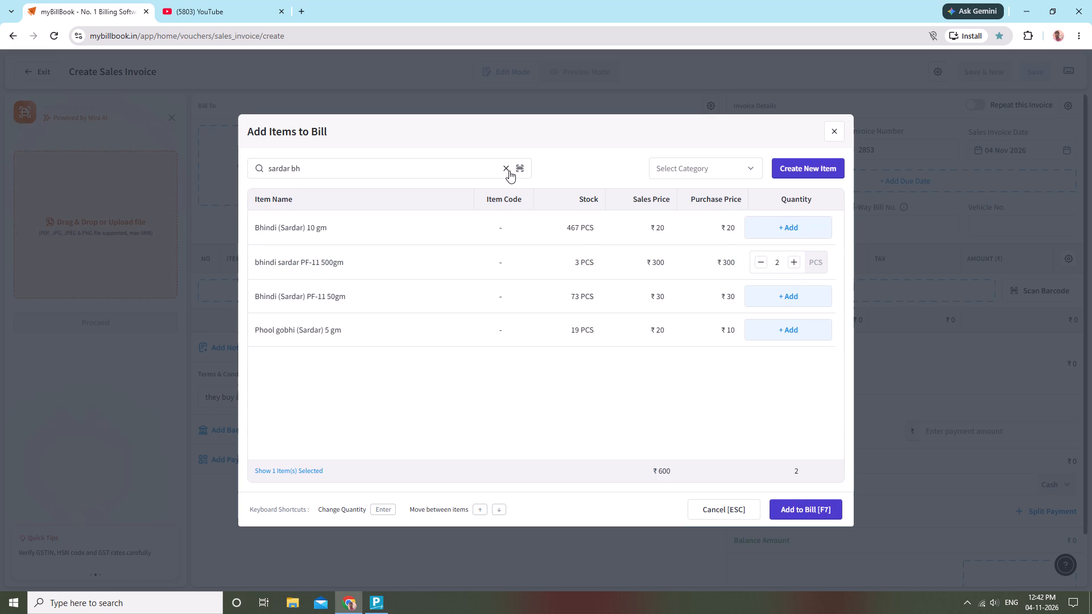
# Search for "vnr", select vnr -212 (10gm) began seeds with quantity 2, and add the selected items to the bill.
pyautogui.click(509, 171)
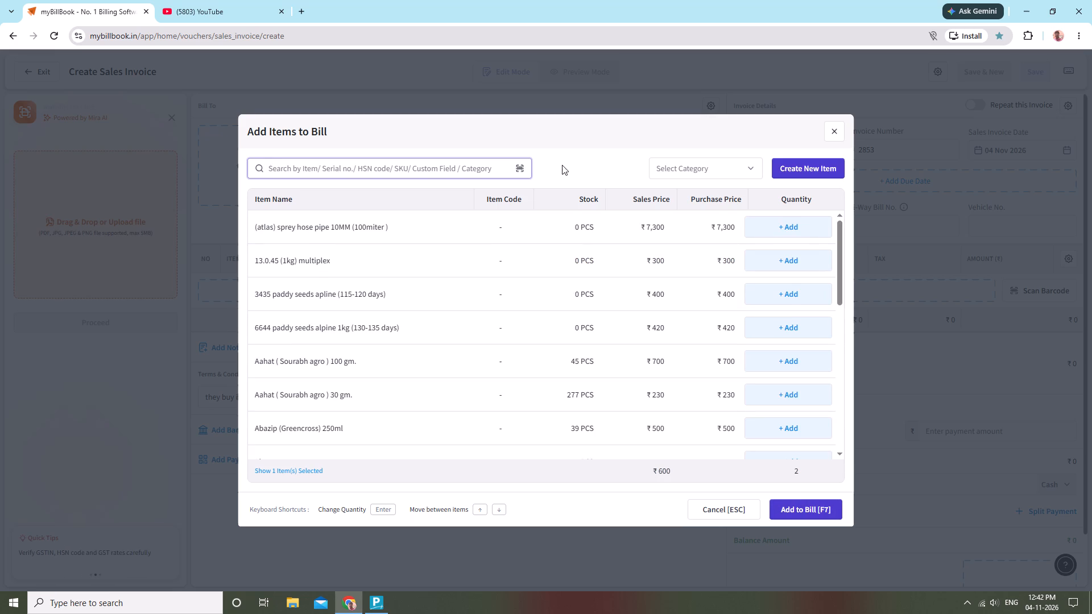
pyautogui.write('vnr')
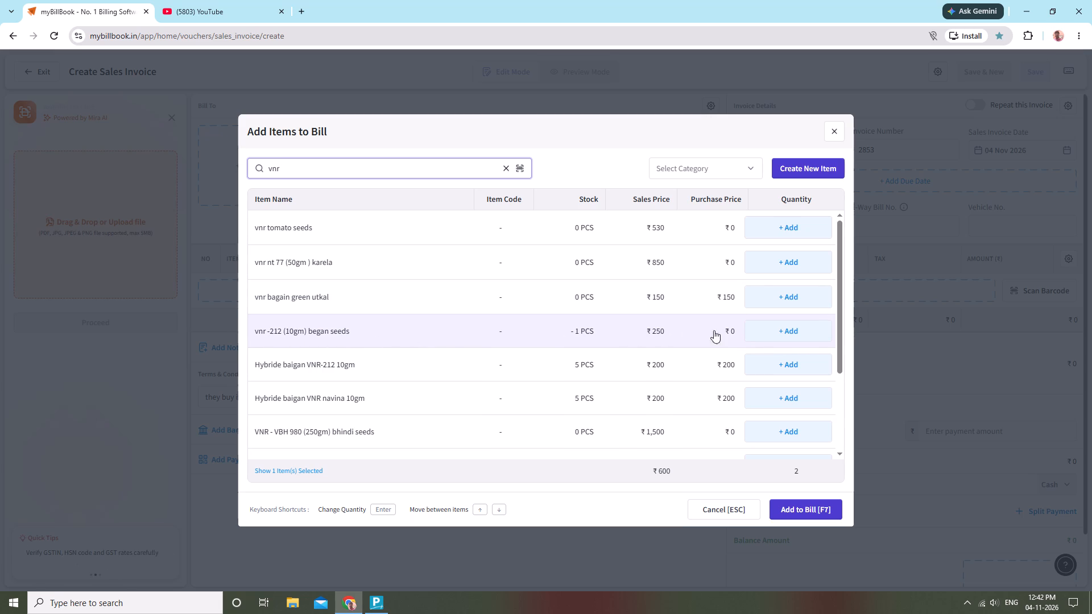
pyautogui.click(783, 329)
pyautogui.click(793, 328)
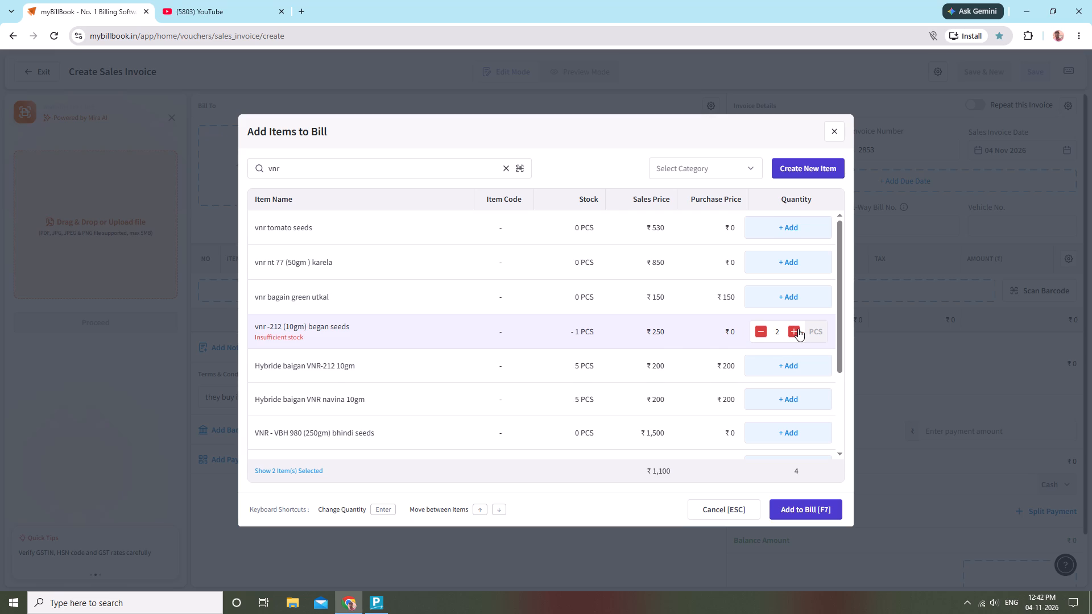
pyautogui.click(797, 499)
# Look through the inventory items matching "satman", "muli", "teton" and "mooli".
pyautogui.click(617, 405)
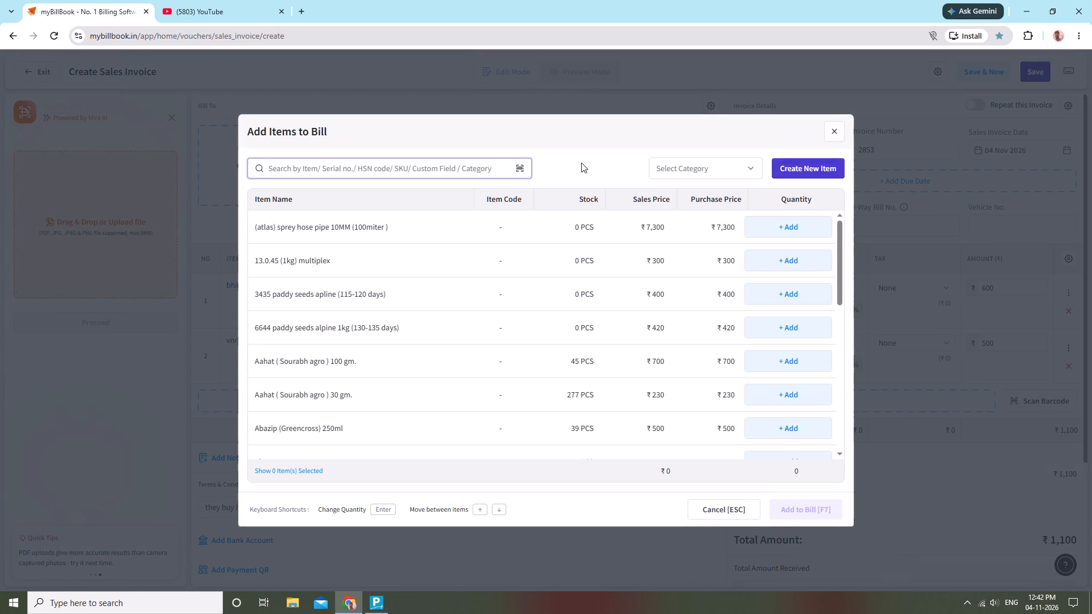
pyautogui.write('satman')
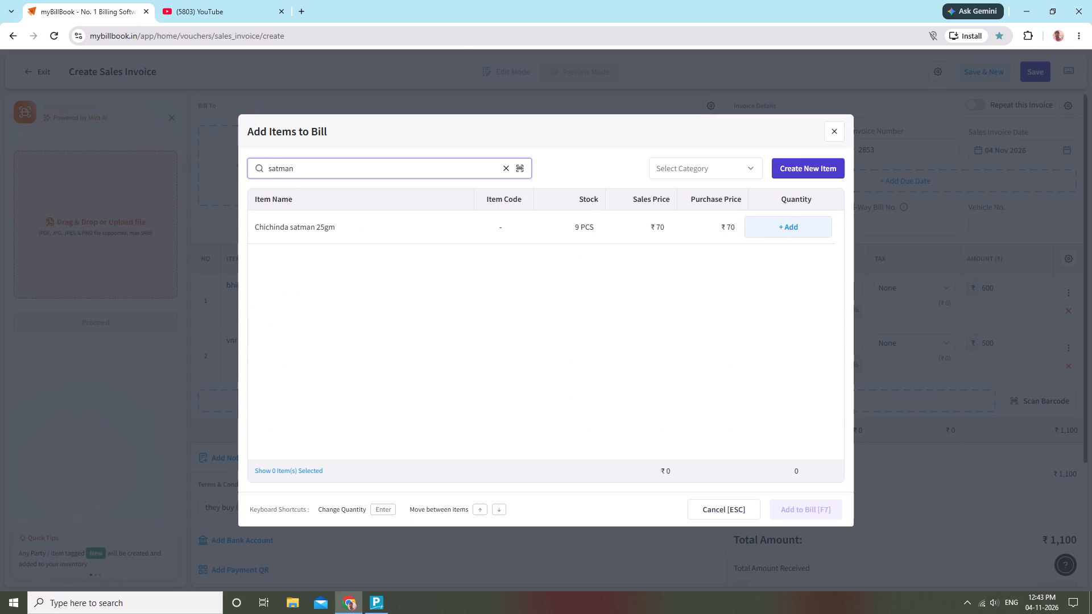
pyautogui.click(504, 171)
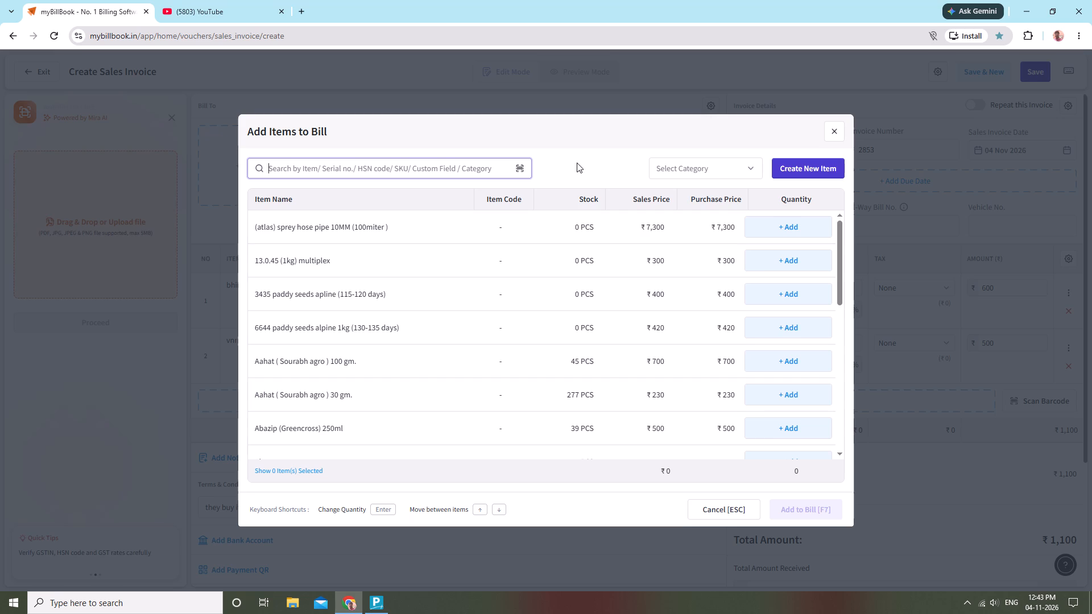
pyautogui.write('muli')
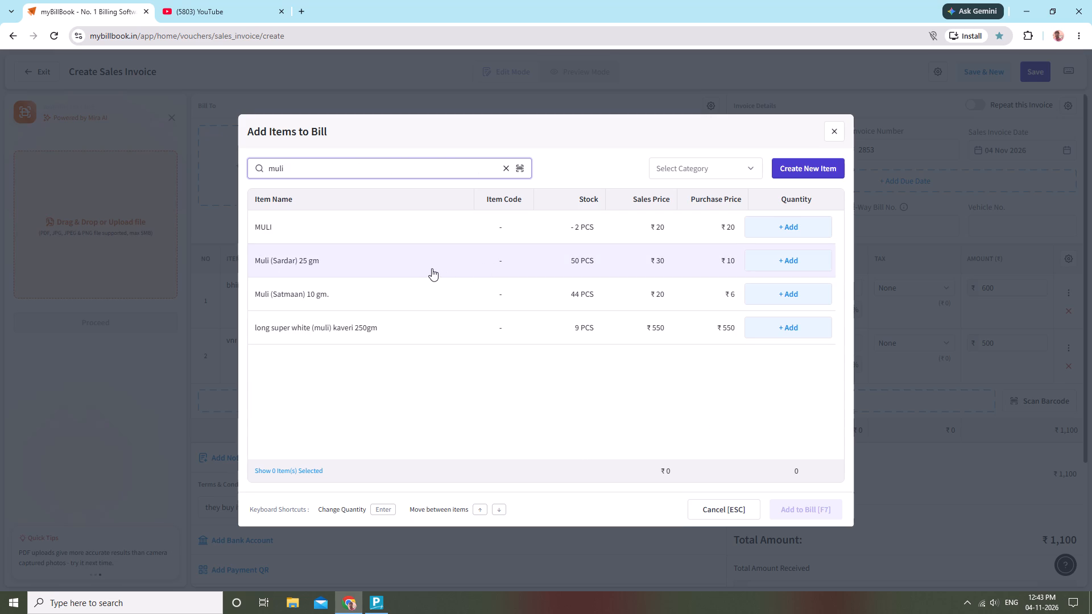
pyautogui.click(508, 165)
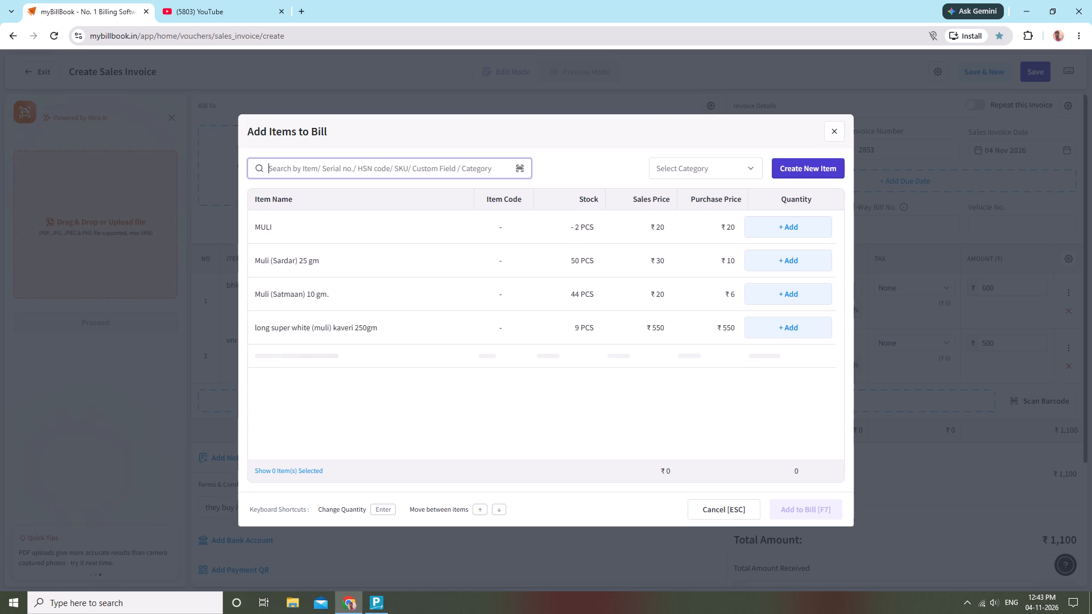
pyautogui.write('teton')
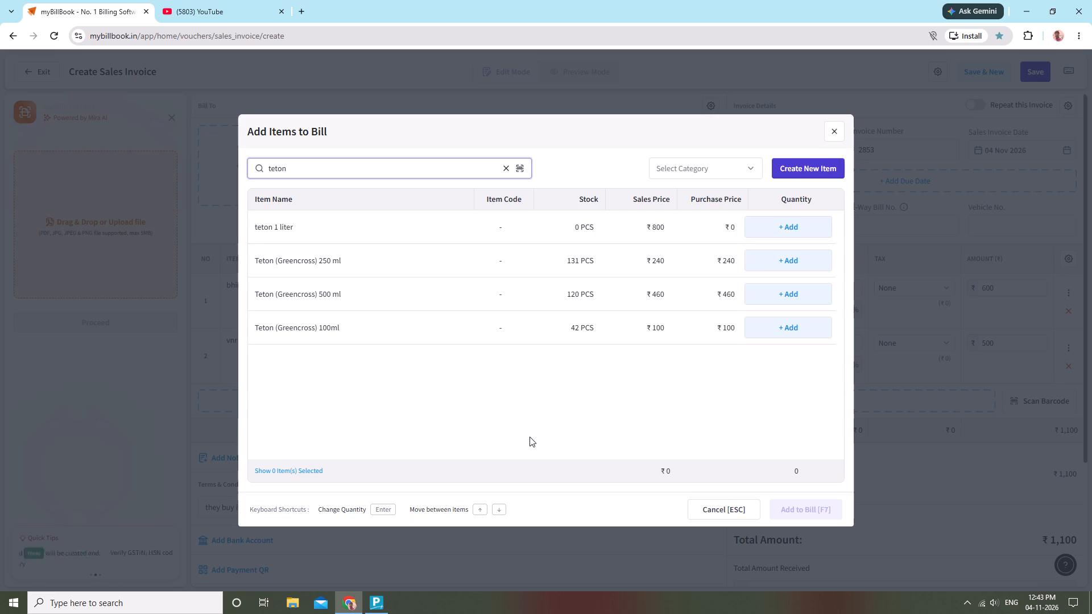
pyautogui.click(507, 165)
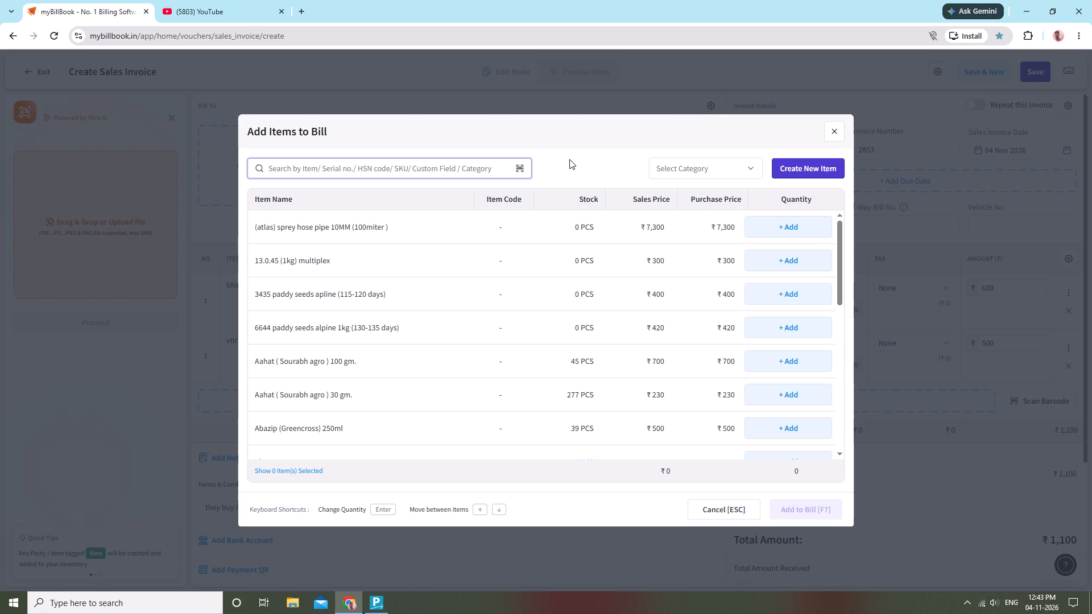
pyautogui.write('mooli')
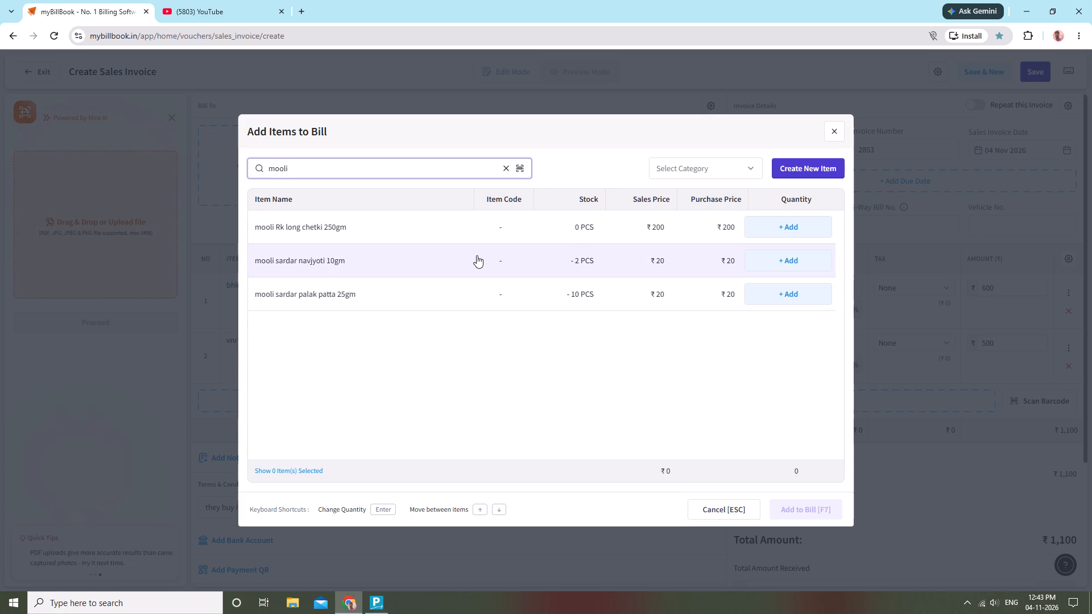
# Search for "muli" and add Muli (Satmaan) 10 gm. to the bill with a quantity of 20.
pyautogui.click(507, 168)
pyautogui.write('muli')
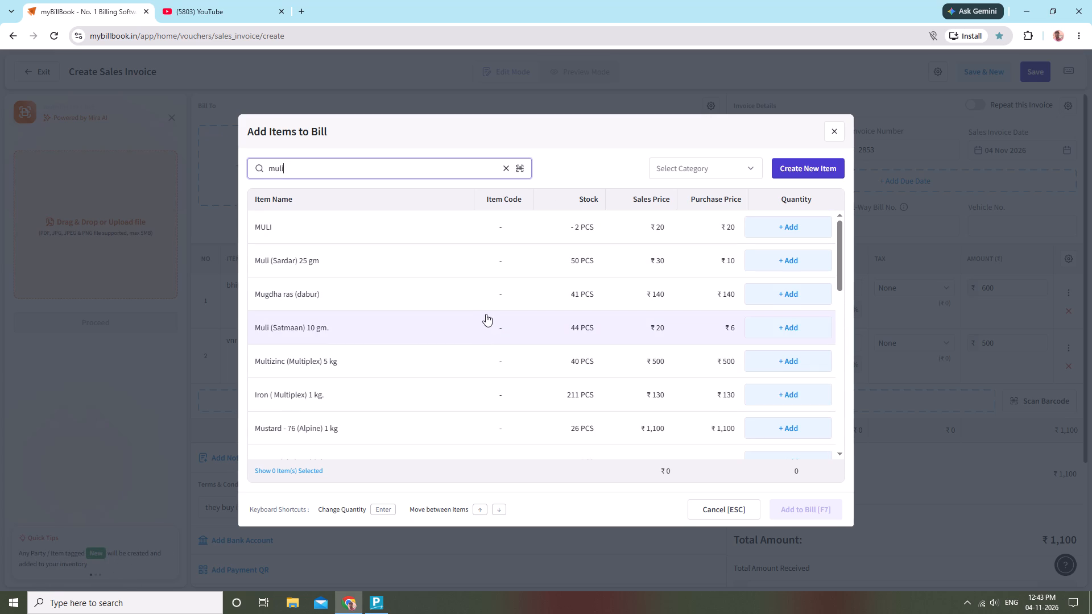
pyautogui.click(773, 329)
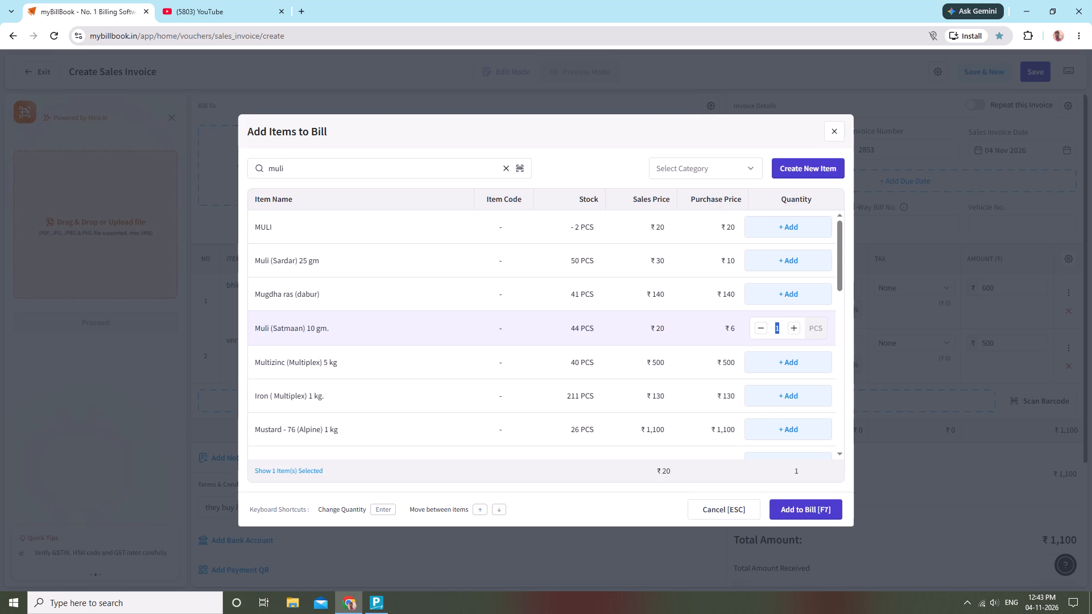
pyautogui.write('20')
pyautogui.click(795, 513)
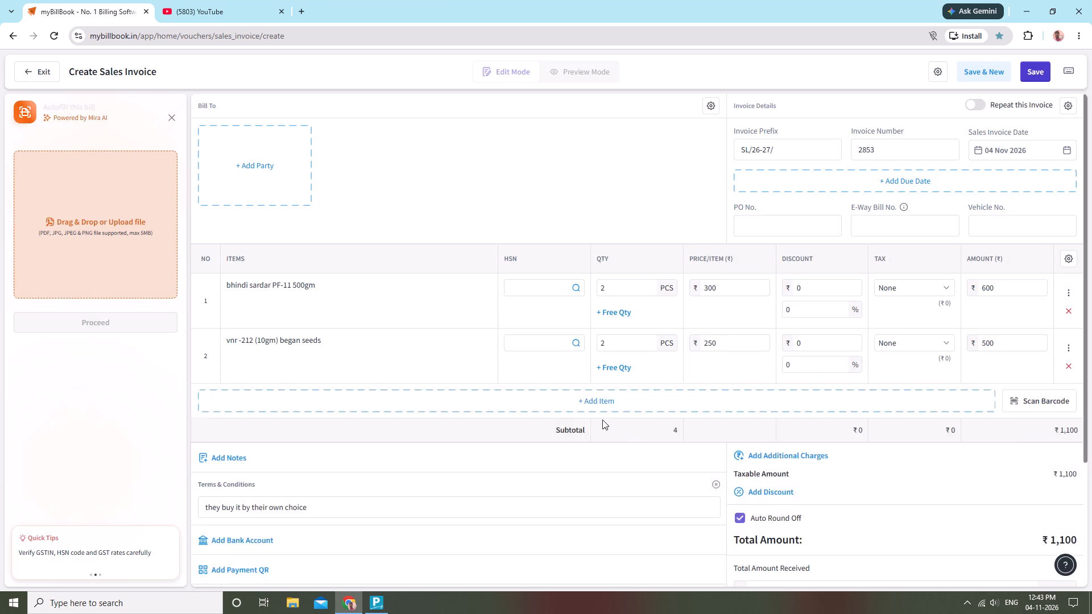
# Search the items for "teton" and select Teton (Greencross) 100ml with a quantity of 5.
pyautogui.click(556, 447)
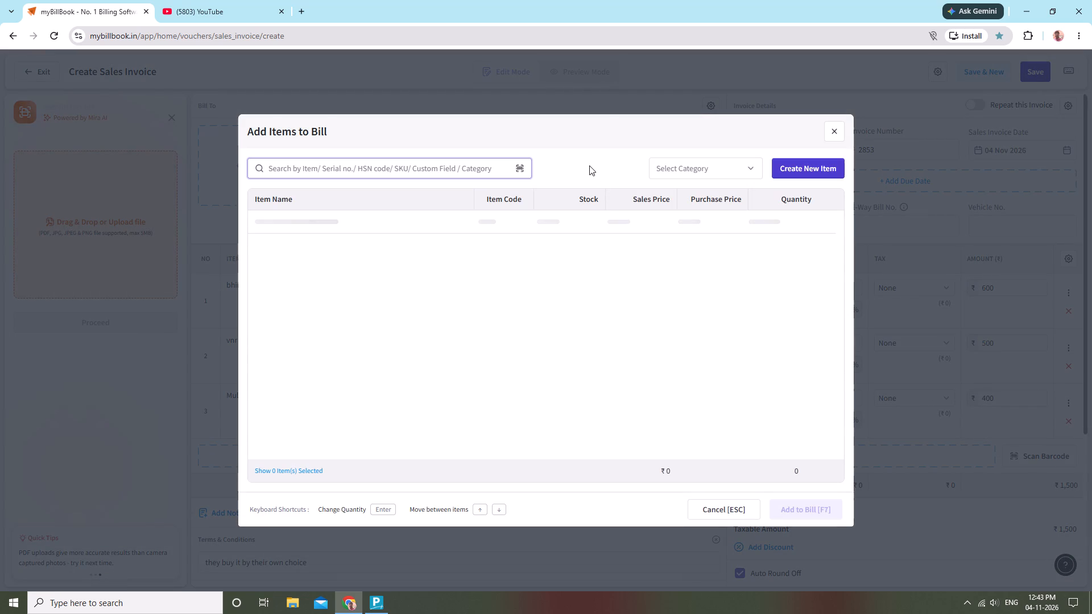
pyautogui.write('teton')
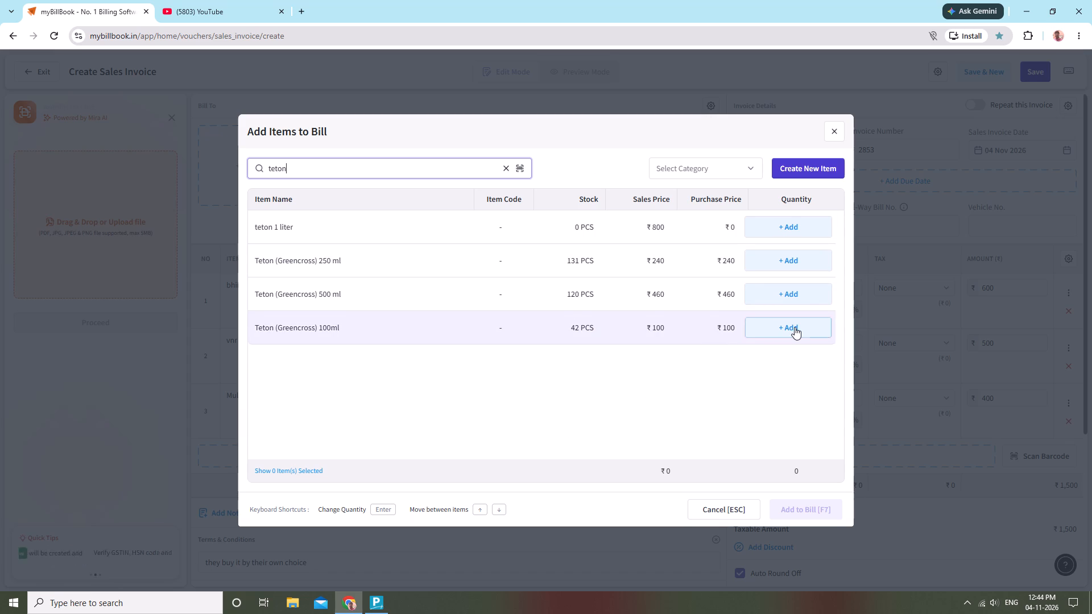
pyautogui.click(795, 327)
pyautogui.press('5')
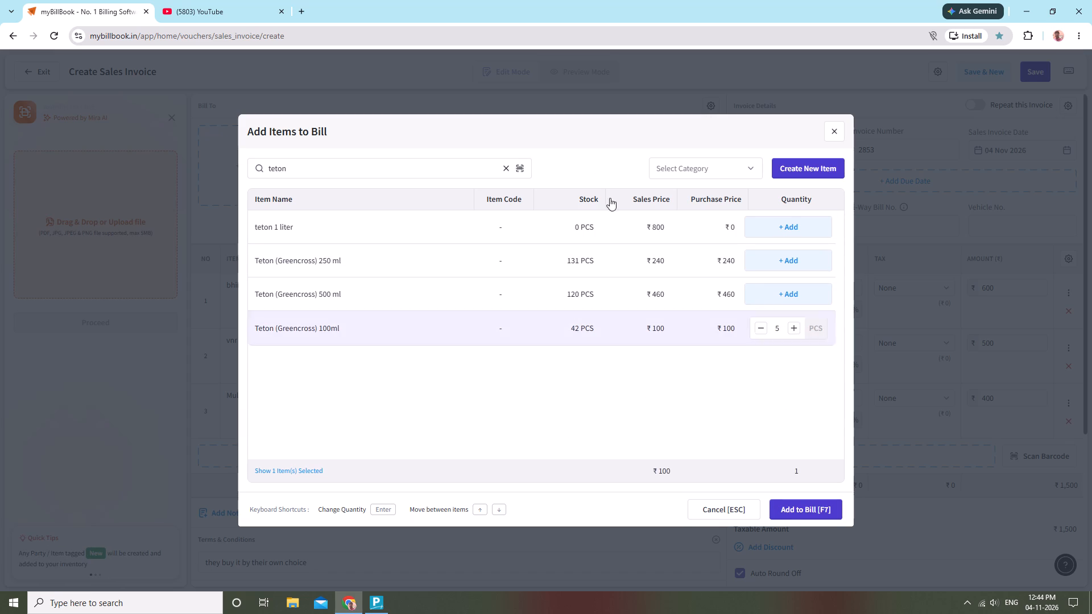
# Search for "alto", select Alto - 505 ( Greencross) 500 ml with quantity 5, and add the selected items to the bill.
pyautogui.click(503, 167)
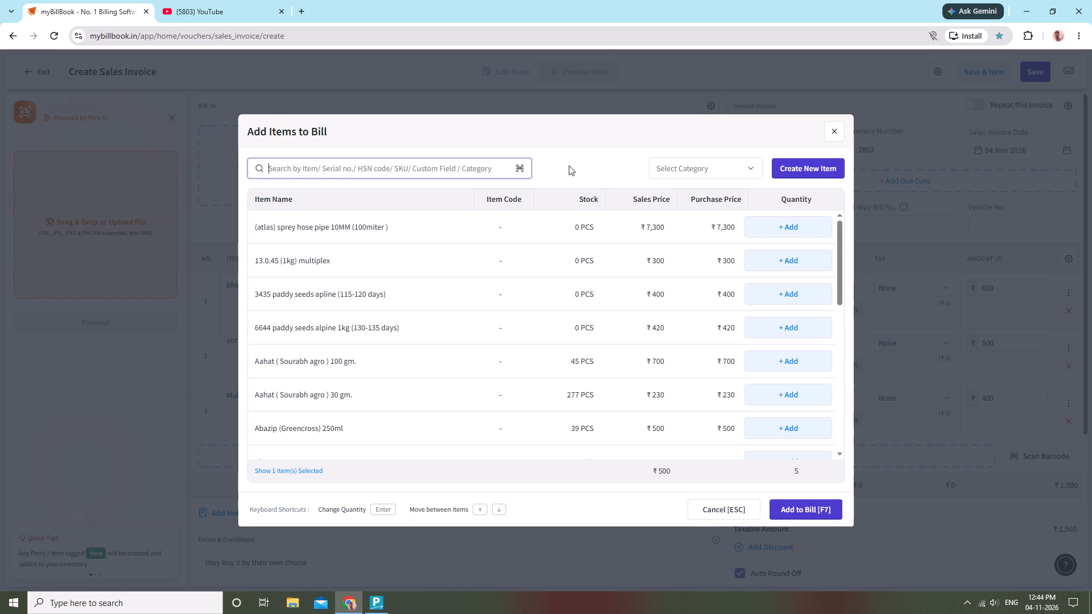
pyautogui.write('alto')
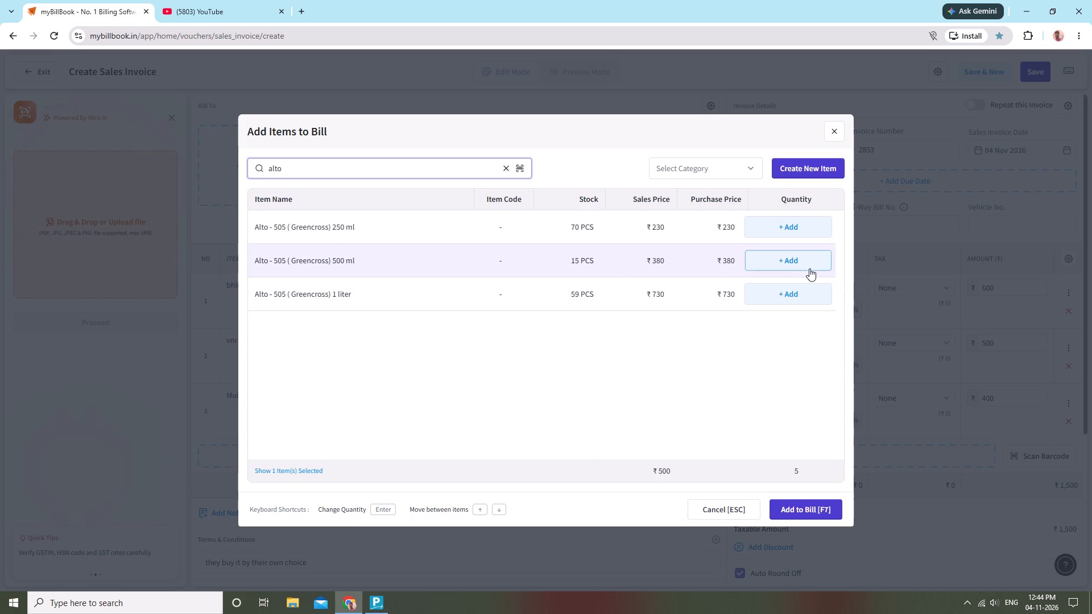
pyautogui.click(811, 261)
pyautogui.press('5')
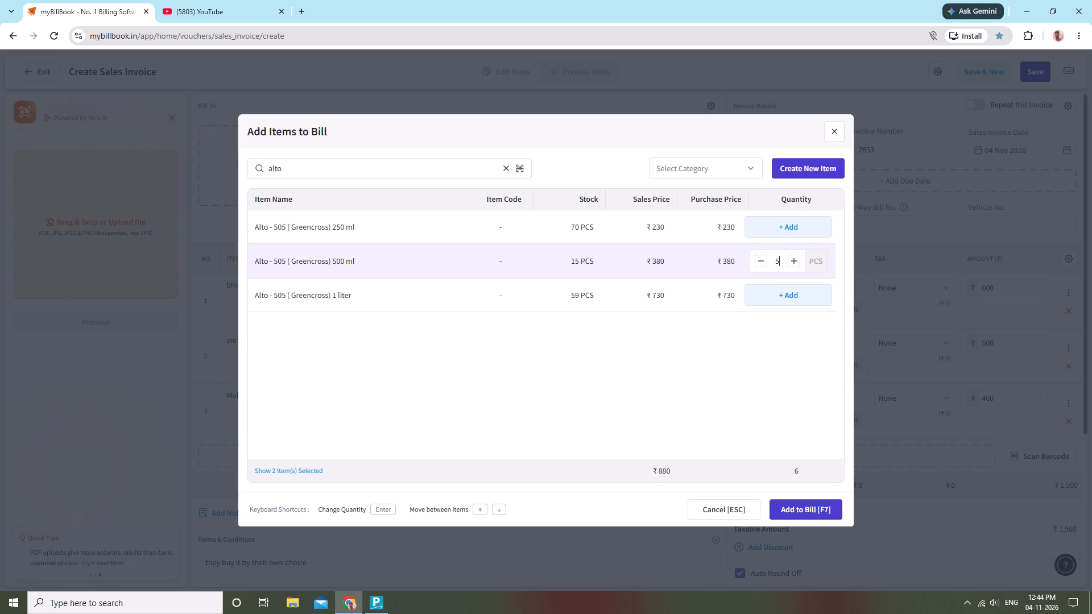
pyautogui.click(812, 513)
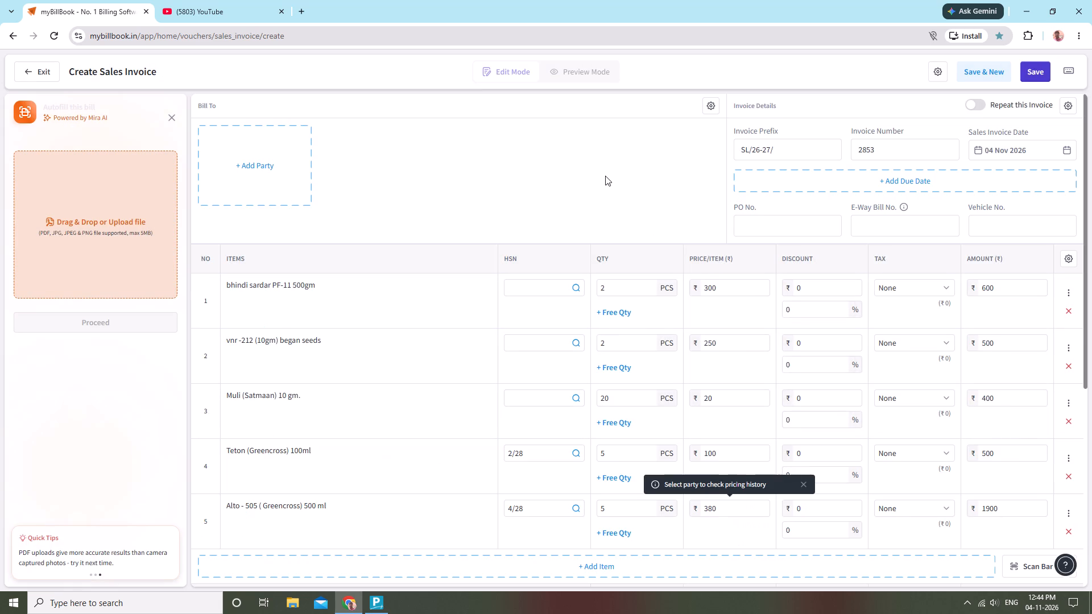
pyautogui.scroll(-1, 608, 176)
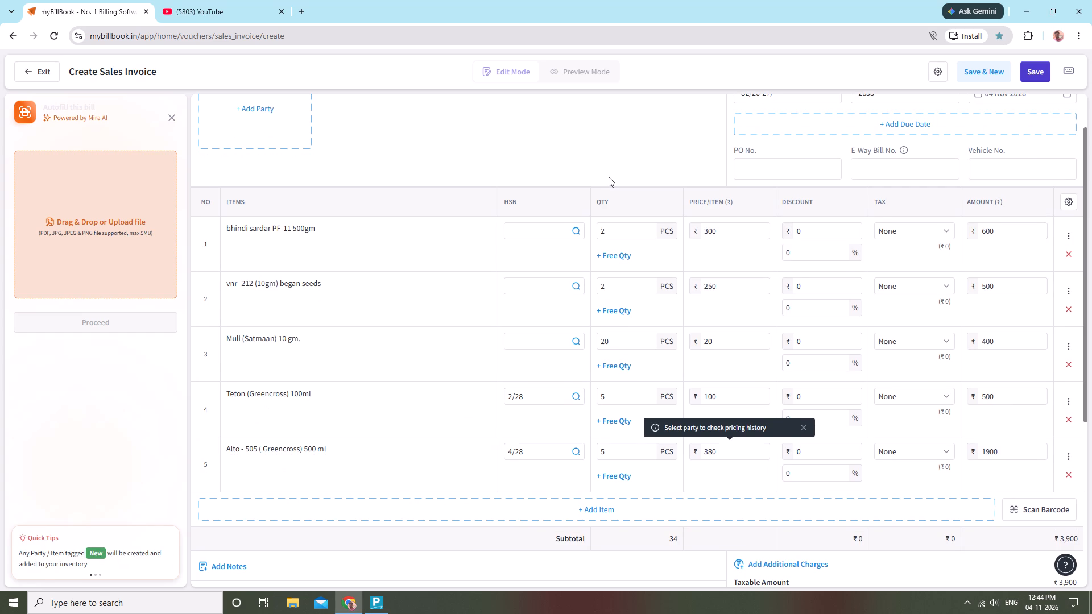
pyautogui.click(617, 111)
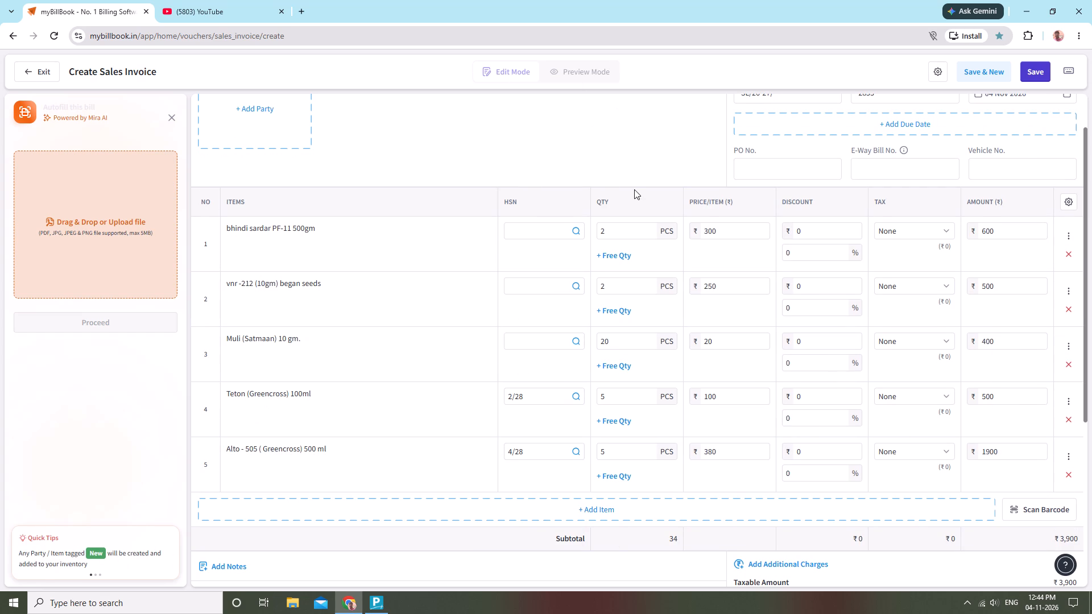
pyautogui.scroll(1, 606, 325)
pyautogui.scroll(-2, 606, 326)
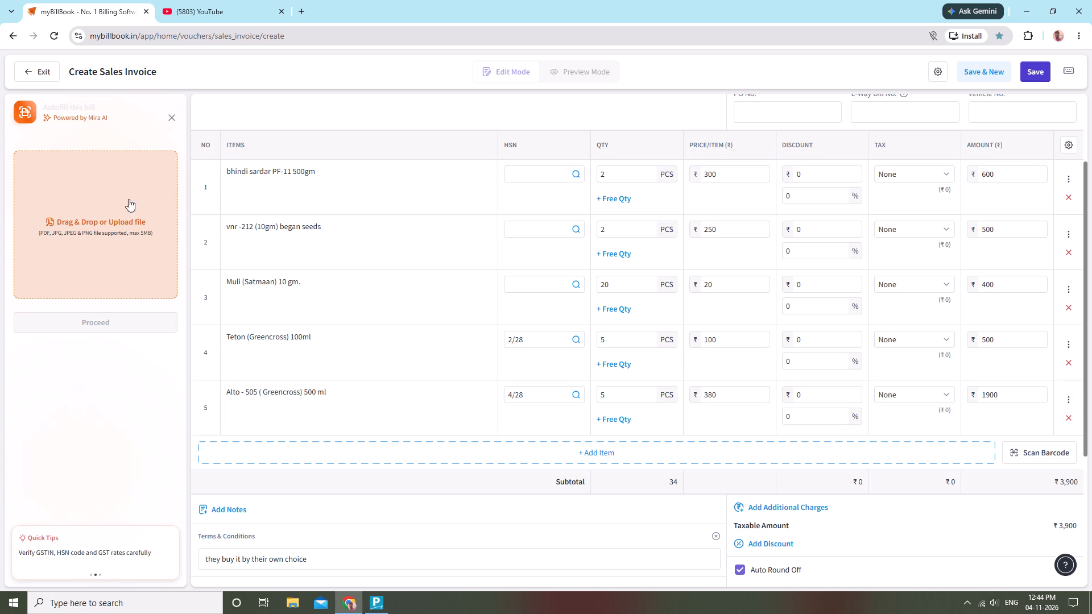
# Collapse the AI bill-autofill upload area beside the invoice.
pyautogui.click(173, 116)
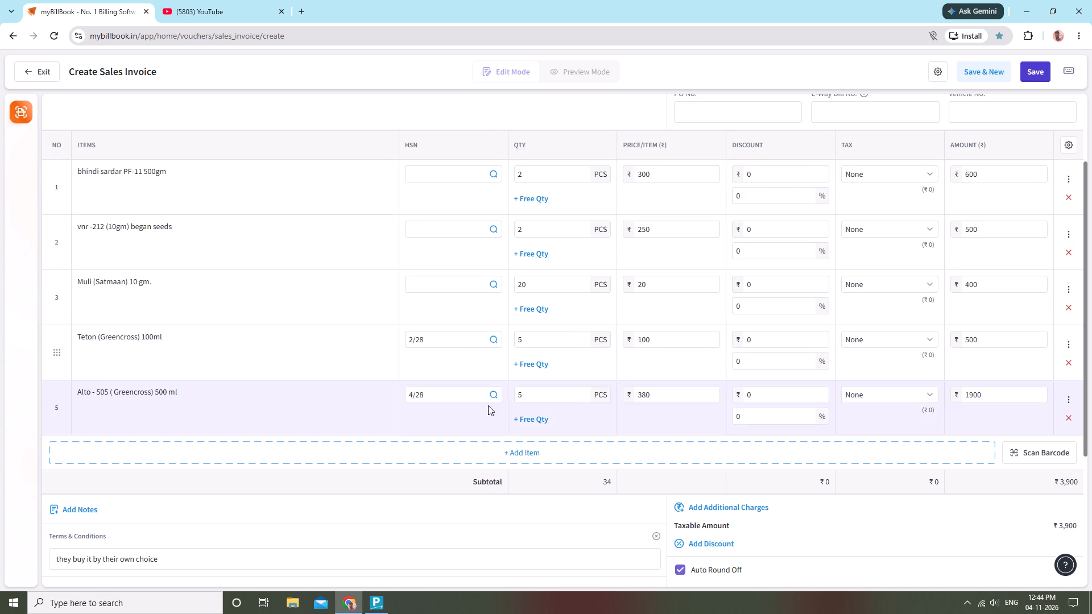
# Search the items for "meshi" and add Meshi (Sumitomo) 100 ml to the bill with a quantity of 5.
pyautogui.click(502, 449)
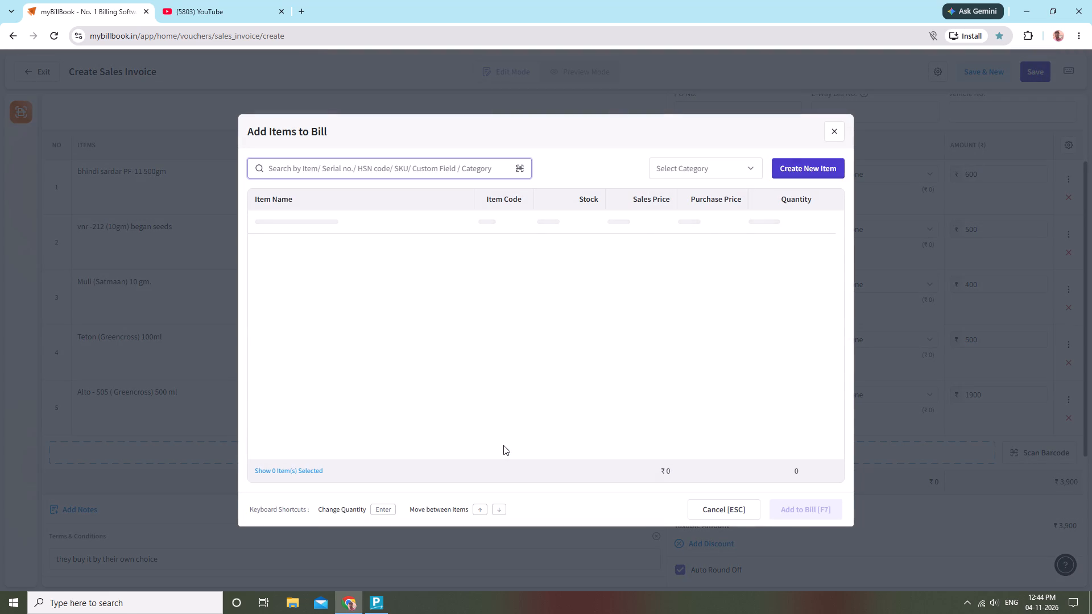
pyautogui.write('meshi')
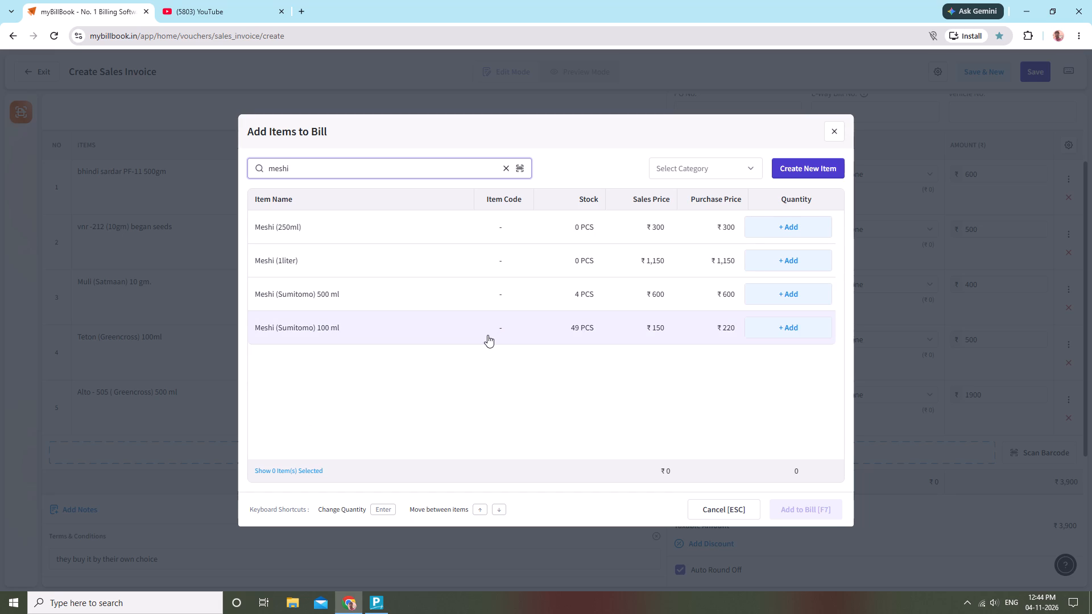
pyautogui.click(768, 329)
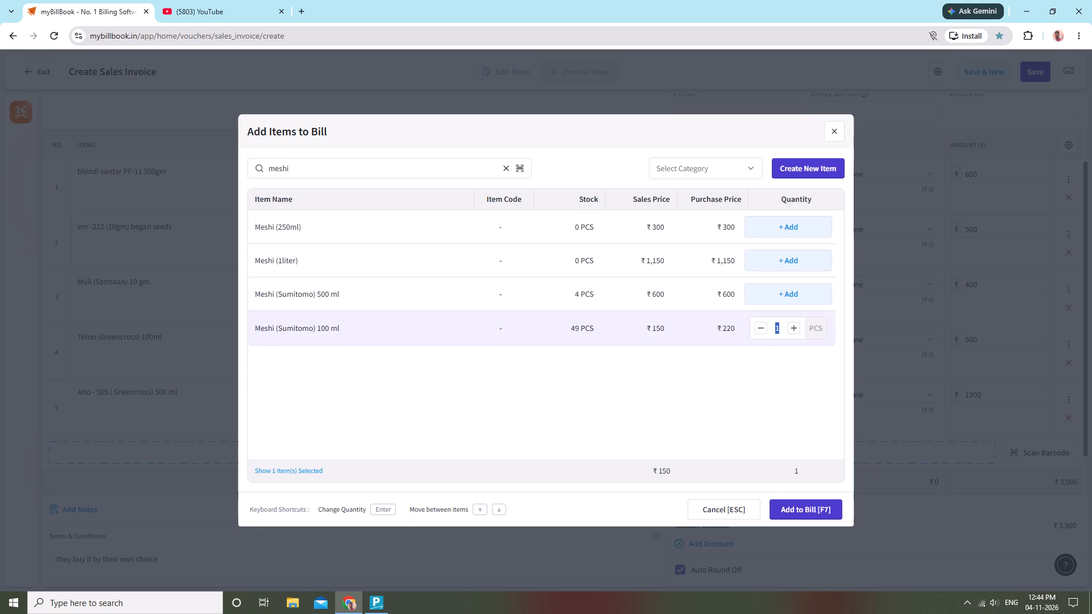
pyautogui.press('5')
pyautogui.click(801, 508)
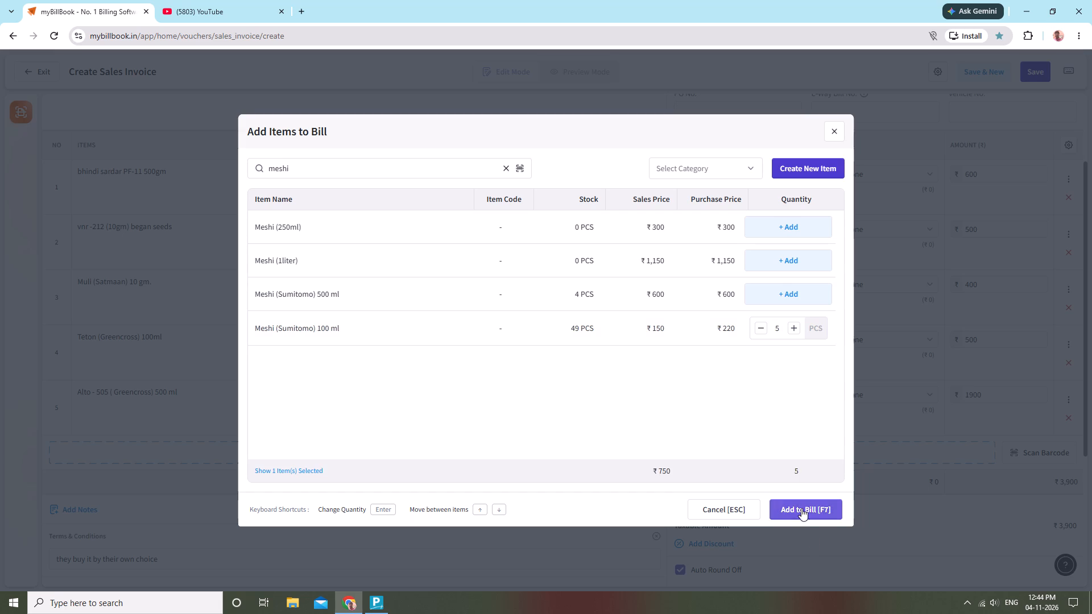
# Search the bill items for "shriram" and look through the matching products.
pyautogui.click(515, 510)
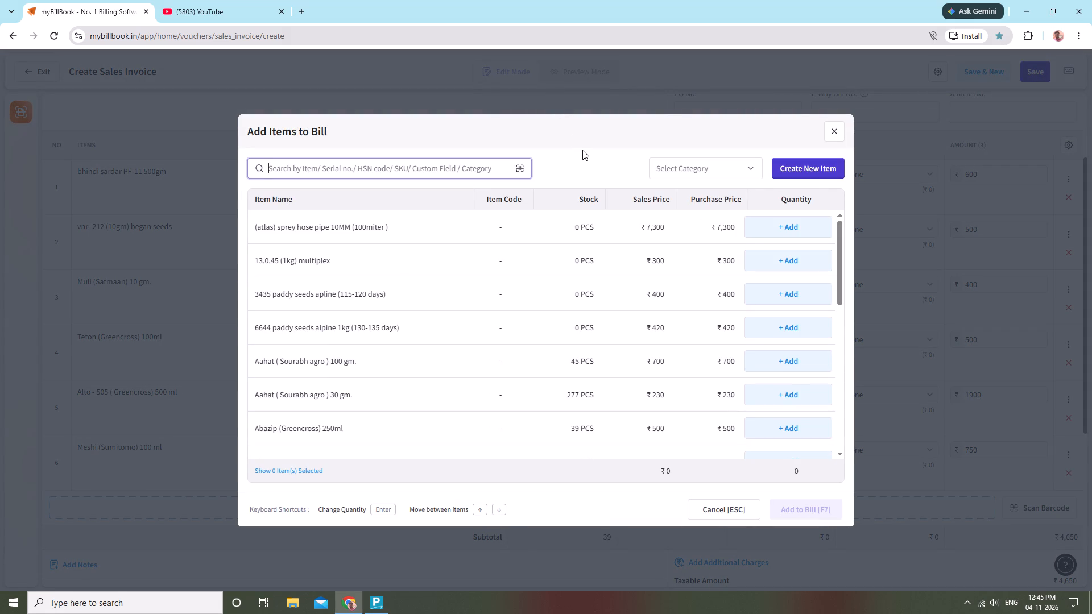
pyautogui.write('shri')
pyautogui.press('r')
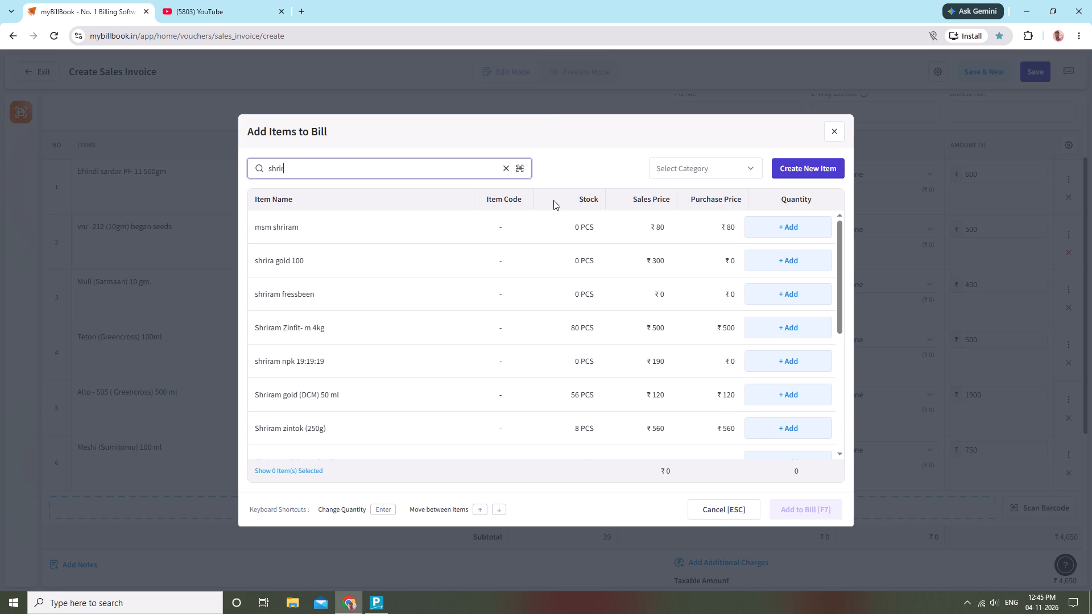
pyautogui.press('a')
pyautogui.press('m')
pyautogui.scroll(-3, 456, 375)
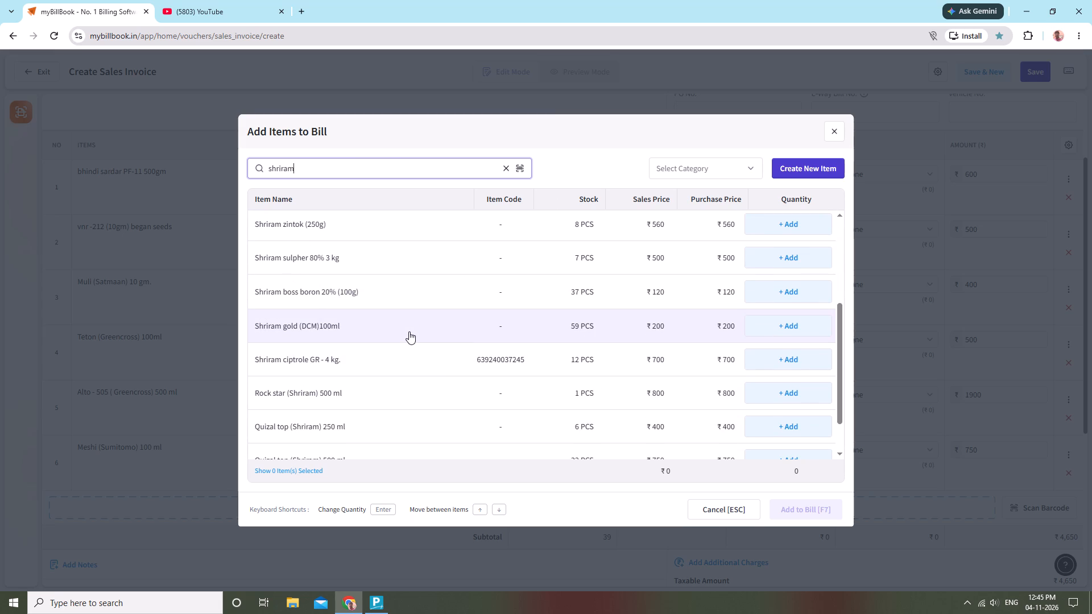
# Replace the item search with "admiral" and add Admiral (Shivalik) 2 gm to the bill with a quantity of 10.
pyautogui.click(504, 167)
pyautogui.write('admiral')
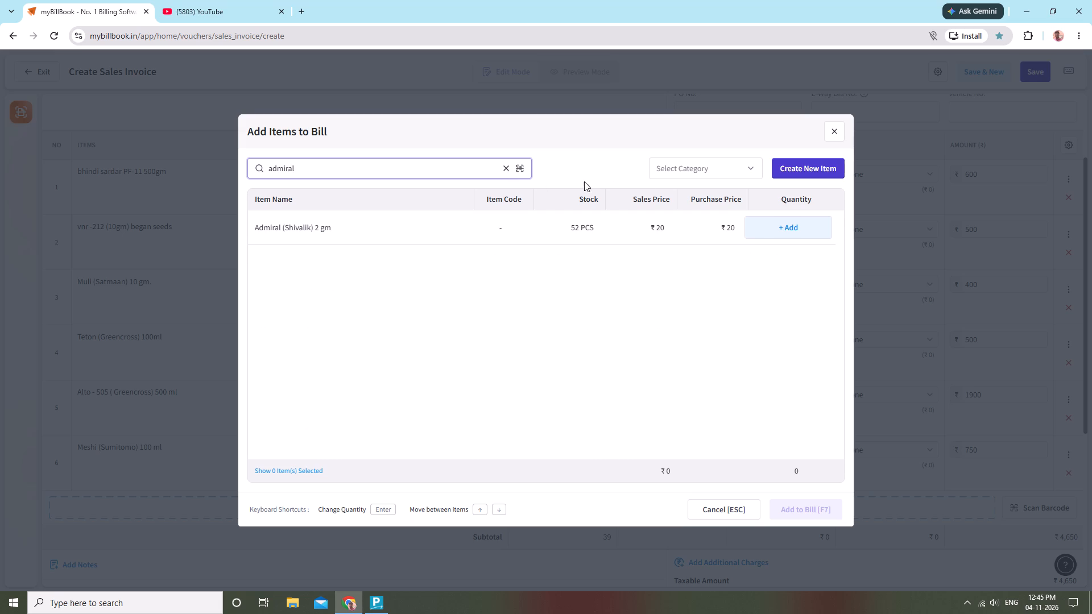
pyautogui.click(783, 229)
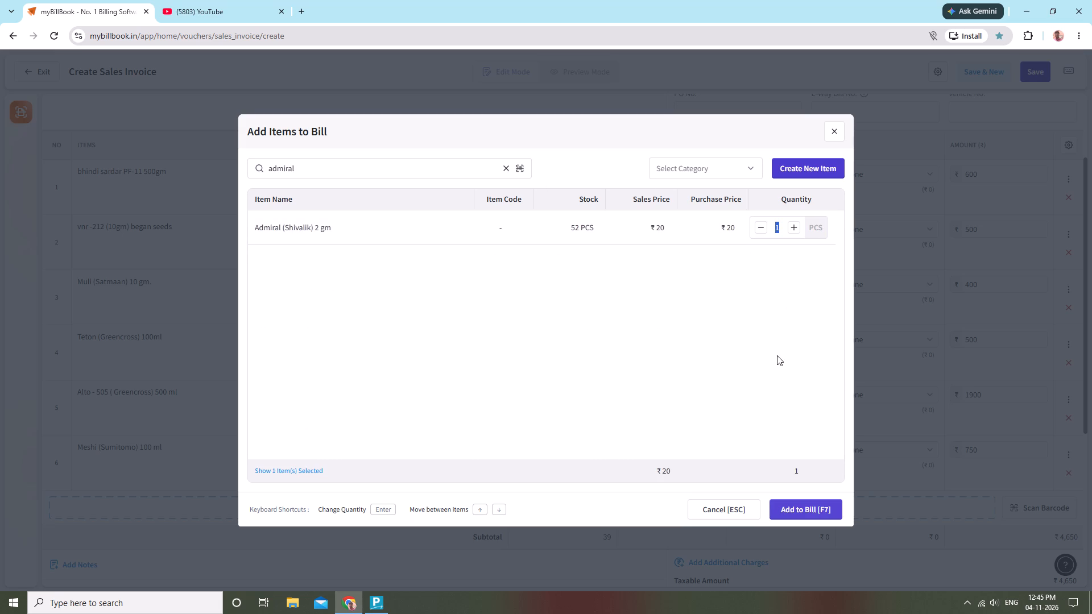
pyautogui.write('10')
pyautogui.click(804, 517)
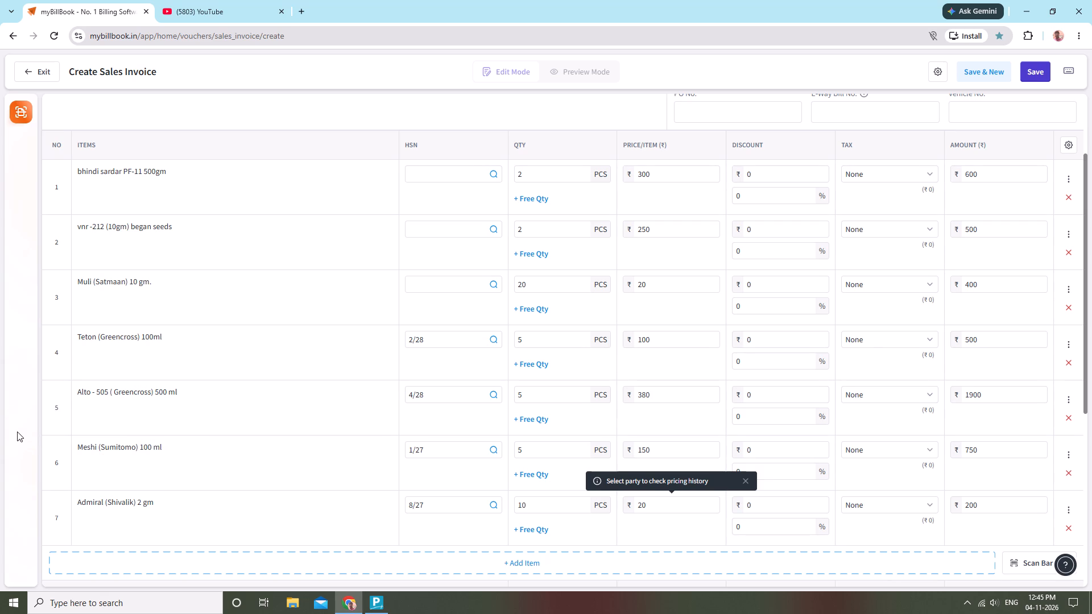
# Review the invoice from the item rows to the totals and payment section.
pyautogui.scroll(-6, 17, 432)
pyautogui.scroll(6, 17, 432)
pyautogui.scroll(4, 294, 343)
pyautogui.scroll(-8, 294, 343)
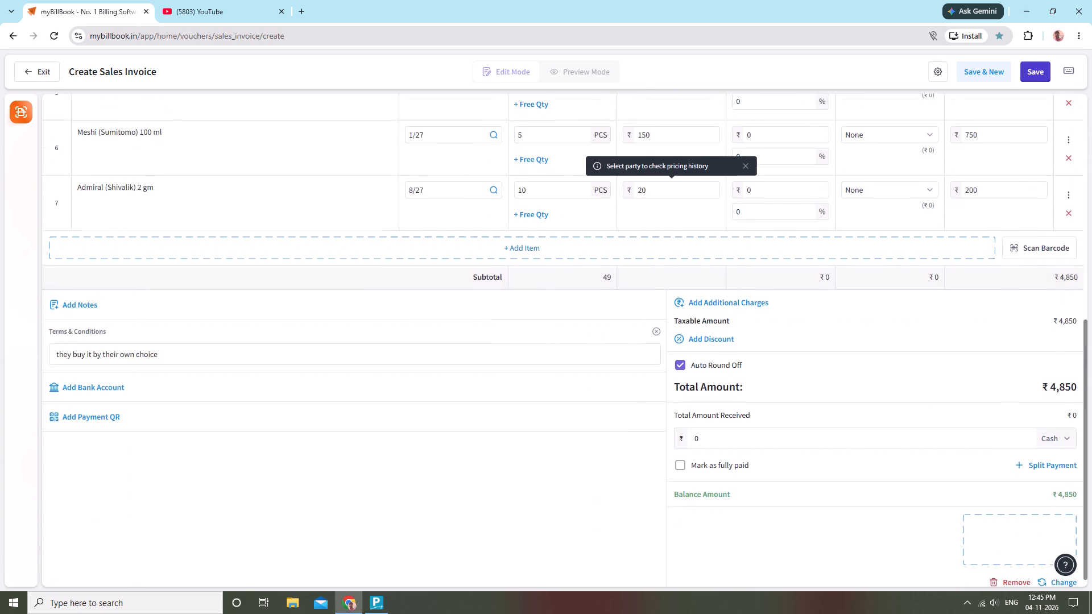
pyautogui.scroll(16, 294, 343)
pyautogui.scroll(-6, 276, 252)
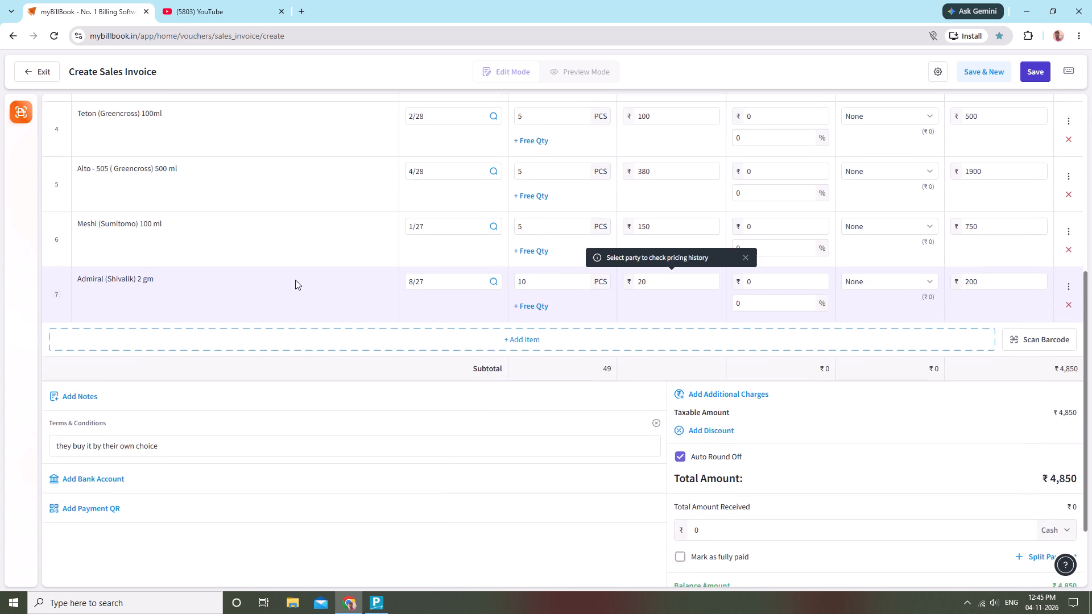
pyautogui.scroll(-5, 289, 292)
pyautogui.scroll(14, 293, 298)
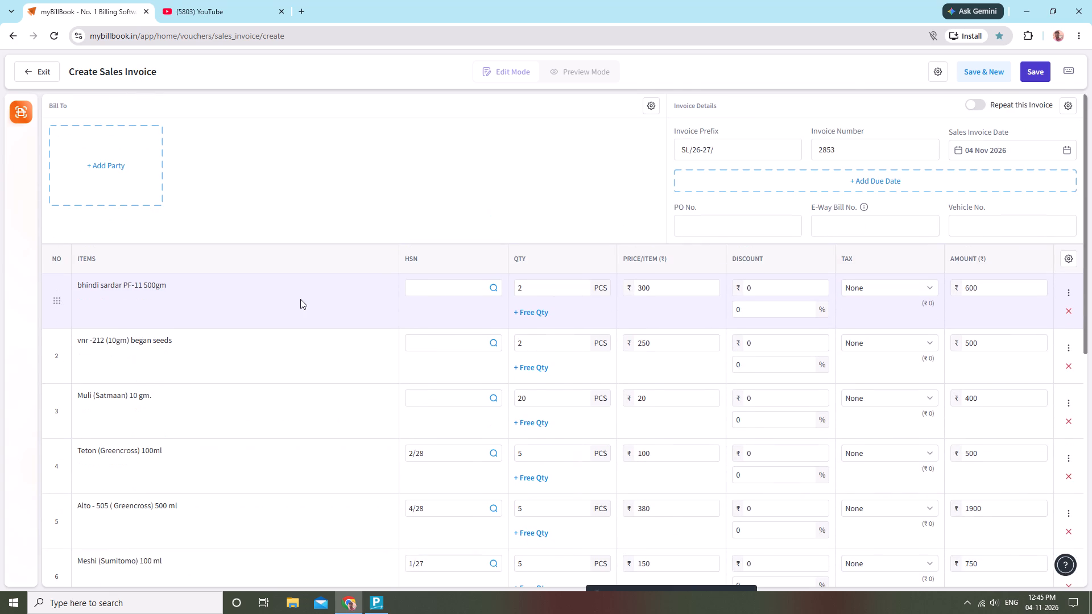
# Set the price per item of bhindi sardar PF-11 500gm to ₹270.
pyautogui.click(677, 289)
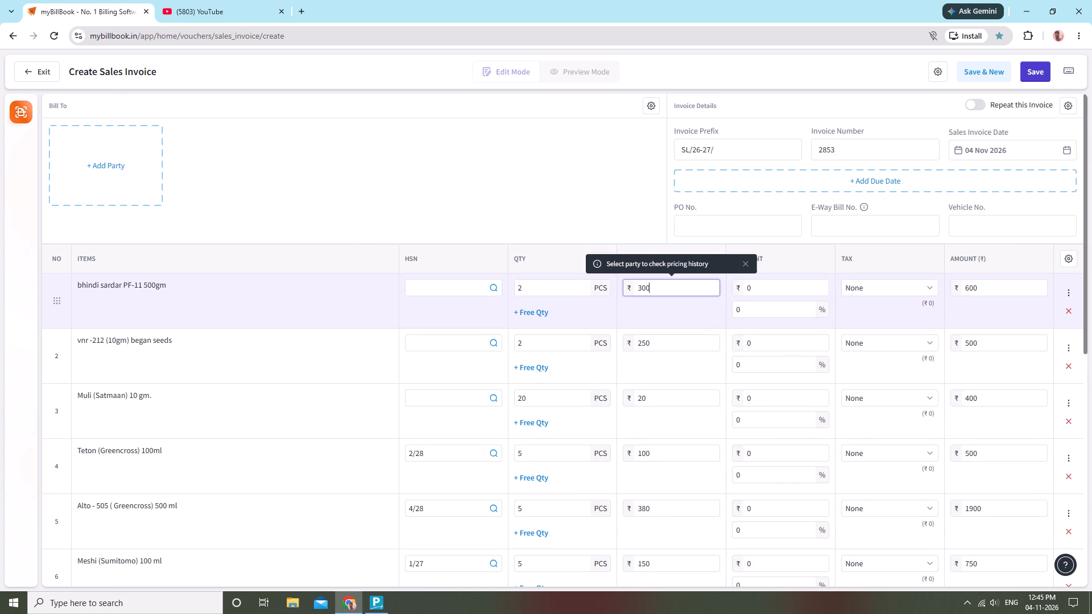
pyautogui.press('BackSpace')
pyautogui.press('BackSpace')
pyautogui.press('BackSpace')
pyautogui.write('270')
# Set the price per item of vnr -212 (10gm) began seeds to ₹200.
pyautogui.click(701, 348)
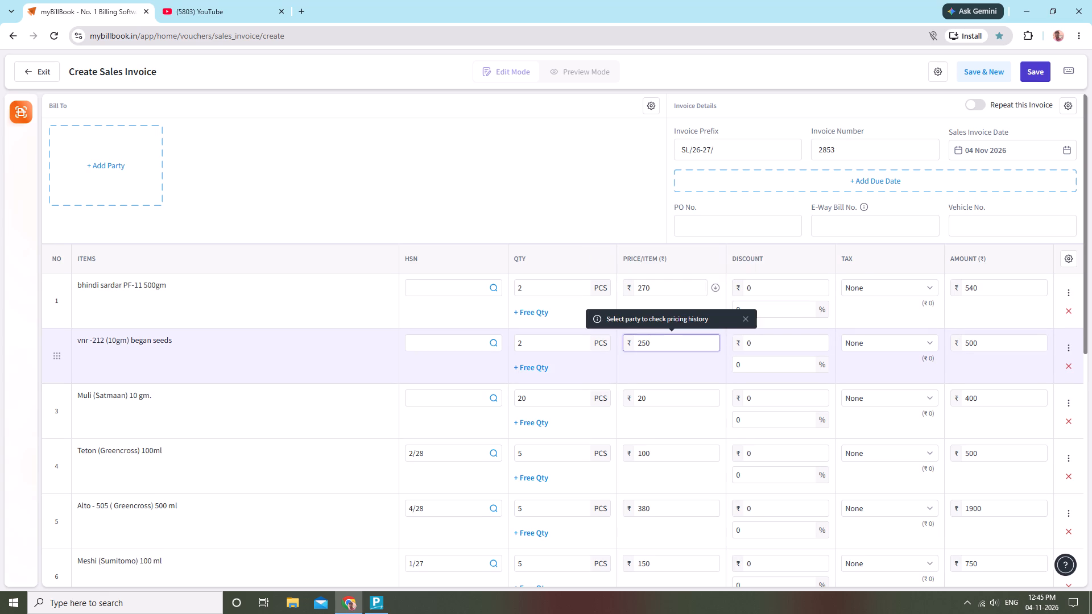
pyautogui.press('BackSpace')
pyautogui.press('BackSpace')
pyautogui.write('00')
# Set the price per item of Muli (Satmaan) 10 gm. to ₹15.
pyautogui.click(682, 403)
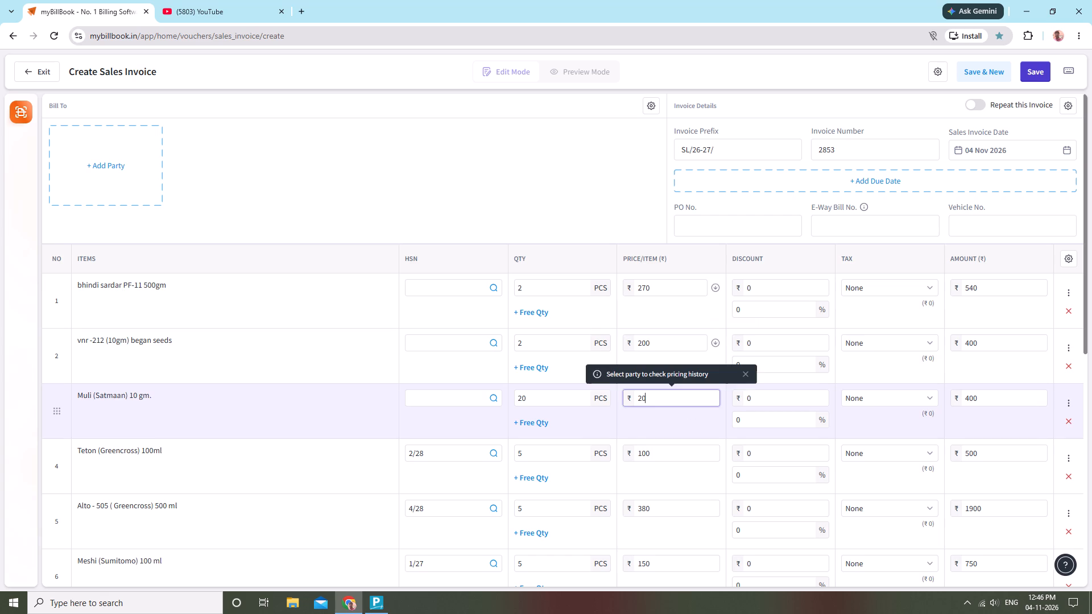
pyautogui.press('BackSpace')
pyautogui.press('BackSpace')
pyautogui.write('15')
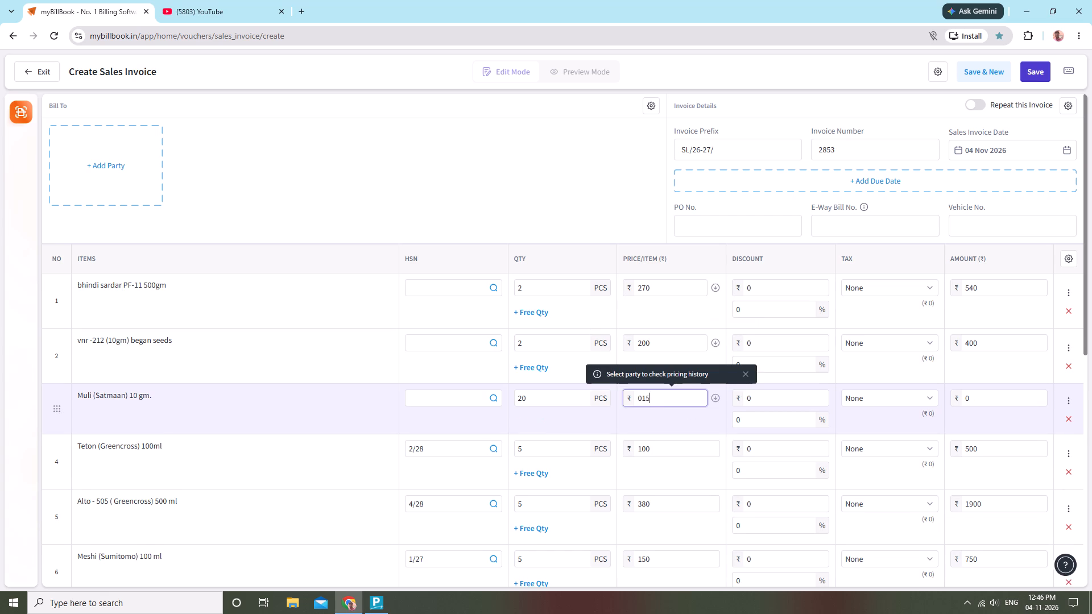
# Set the price per item of Teton (Greencross) 100ml to ₹80.
pyautogui.click(661, 456)
pyautogui.press('BackSpace')
pyautogui.press('BackSpace')
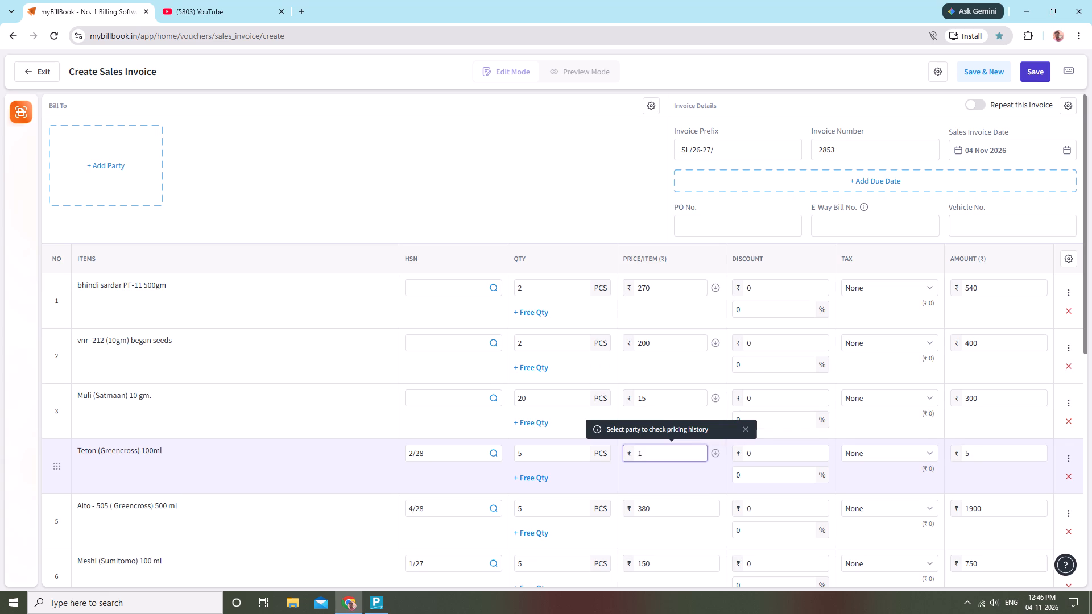
pyautogui.press('BackSpace')
pyautogui.write('80')
# Set the price per item of Alto - 505 ( Greencross) 500 ml to ₹330.
pyautogui.click(679, 505)
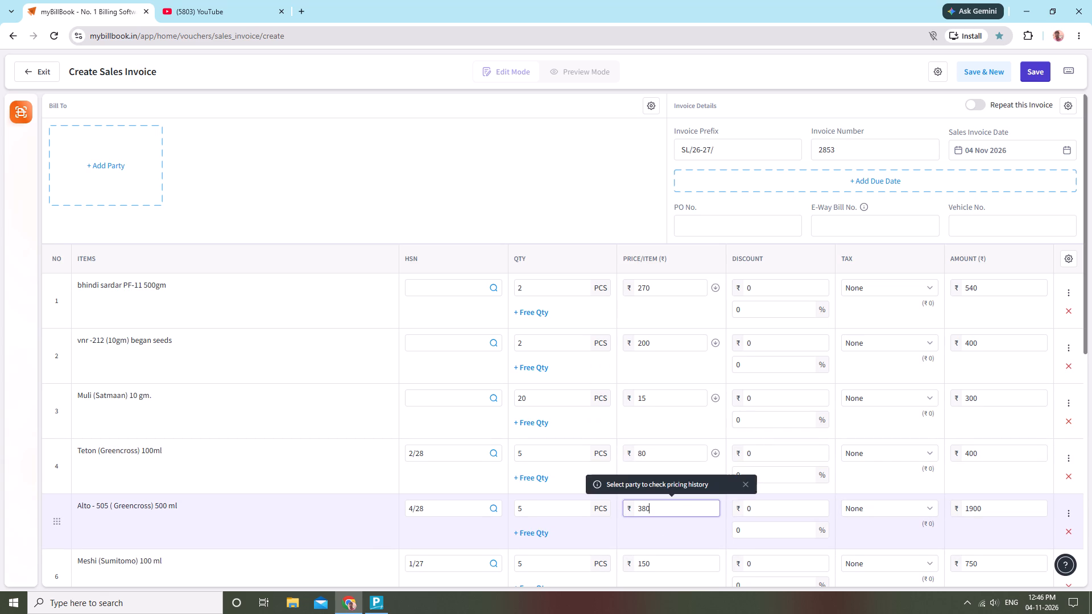
pyautogui.press('BackSpace')
pyautogui.press('BackSpace')
pyautogui.press('BackSpace')
pyautogui.write('300')
pyautogui.press('BackSpace')
pyautogui.press('BackSpace')
pyautogui.write('30')
# Set the price per item of Admiral (Shivalik) 2 gm to ₹15.
pyautogui.scroll(-2, 668, 509)
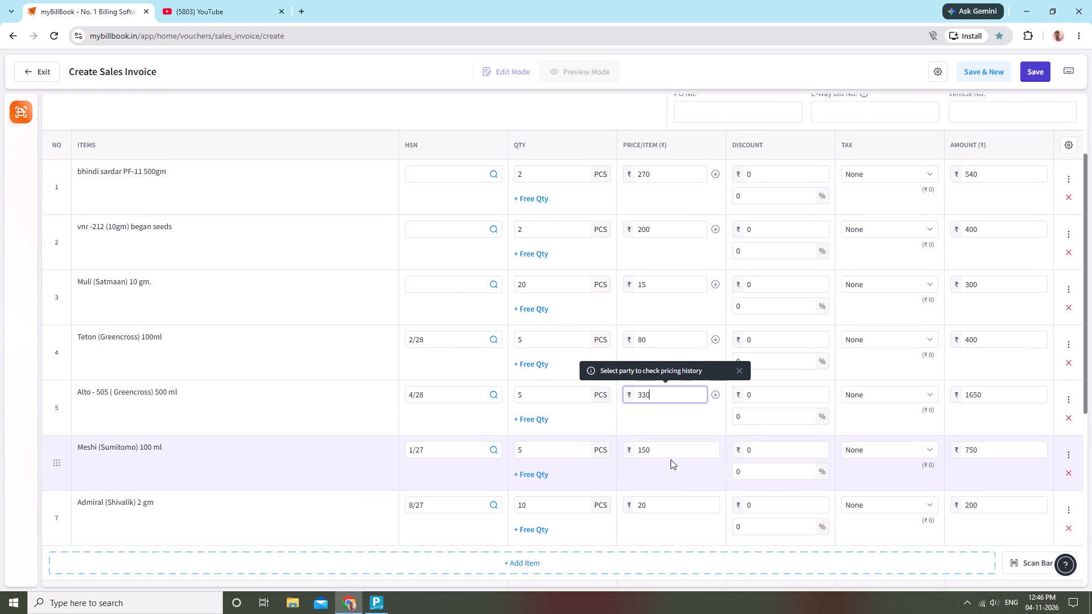
pyautogui.click(671, 507)
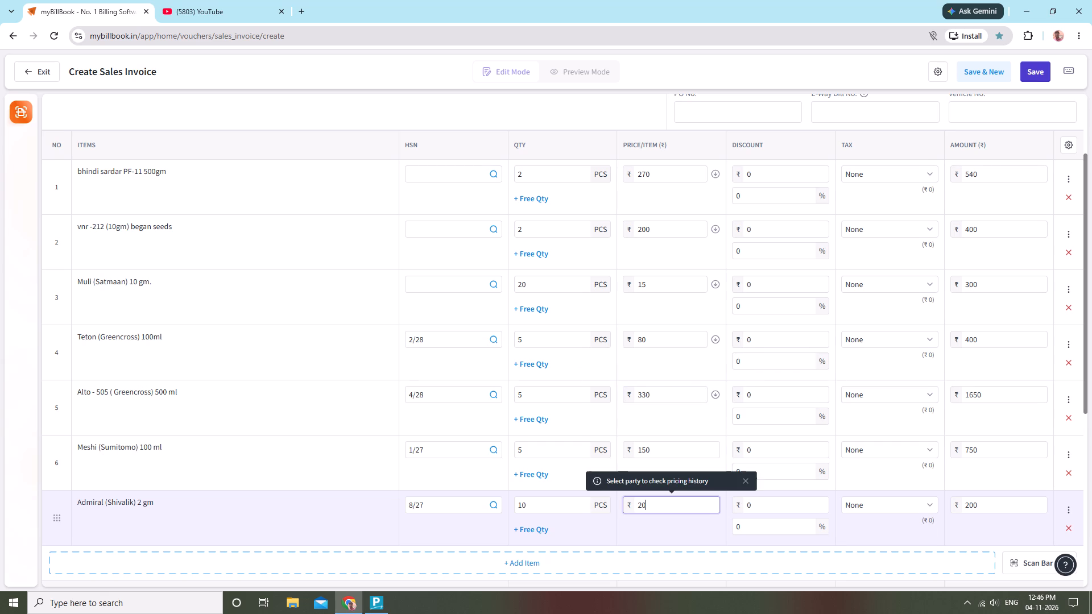
pyautogui.press('BackSpace')
pyautogui.press('BackSpace')
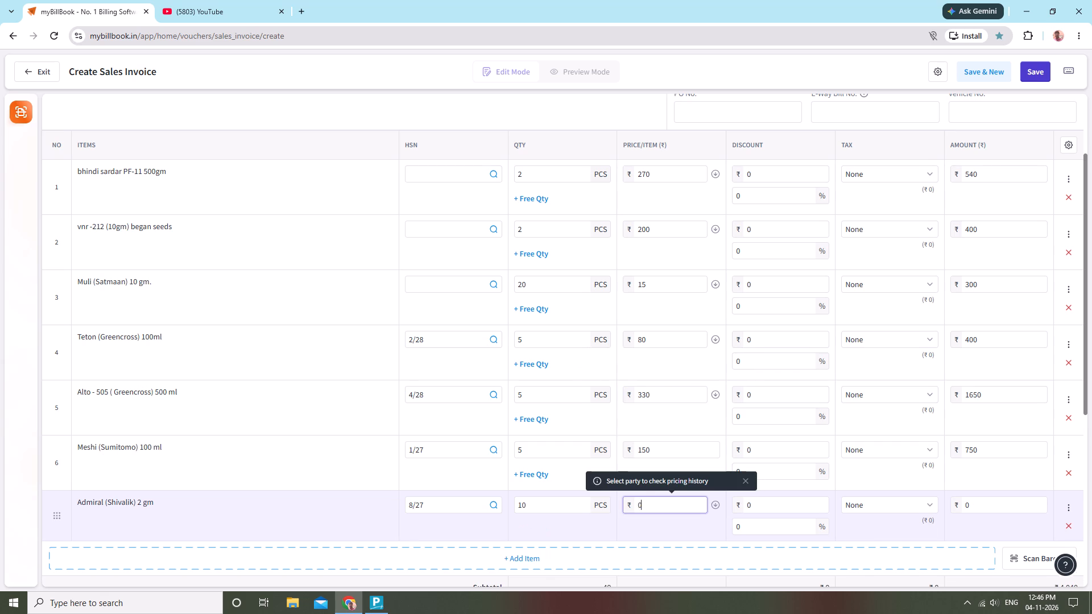
pyautogui.write('15')
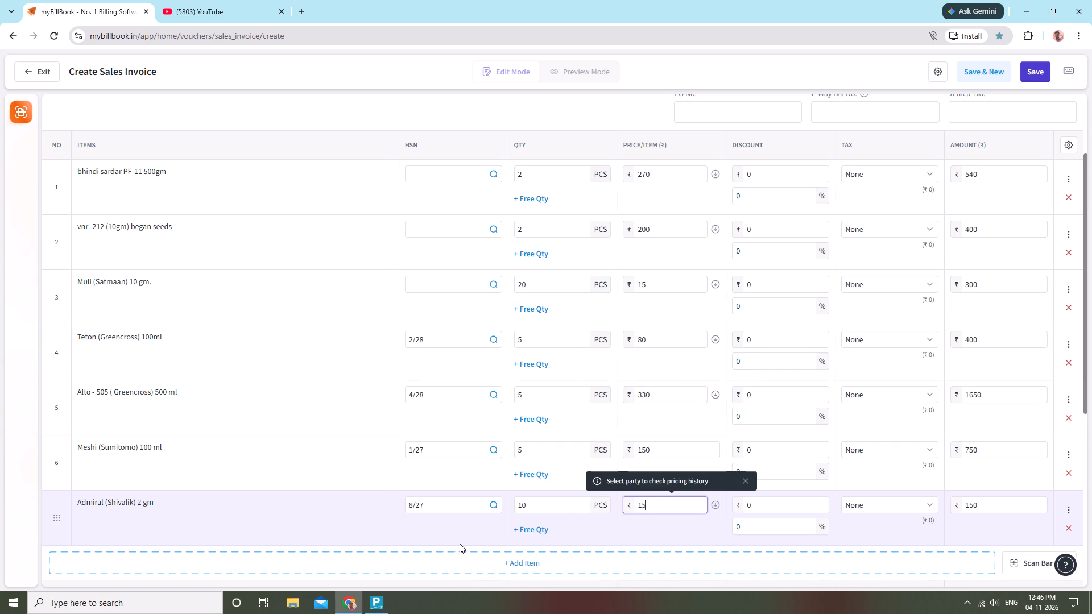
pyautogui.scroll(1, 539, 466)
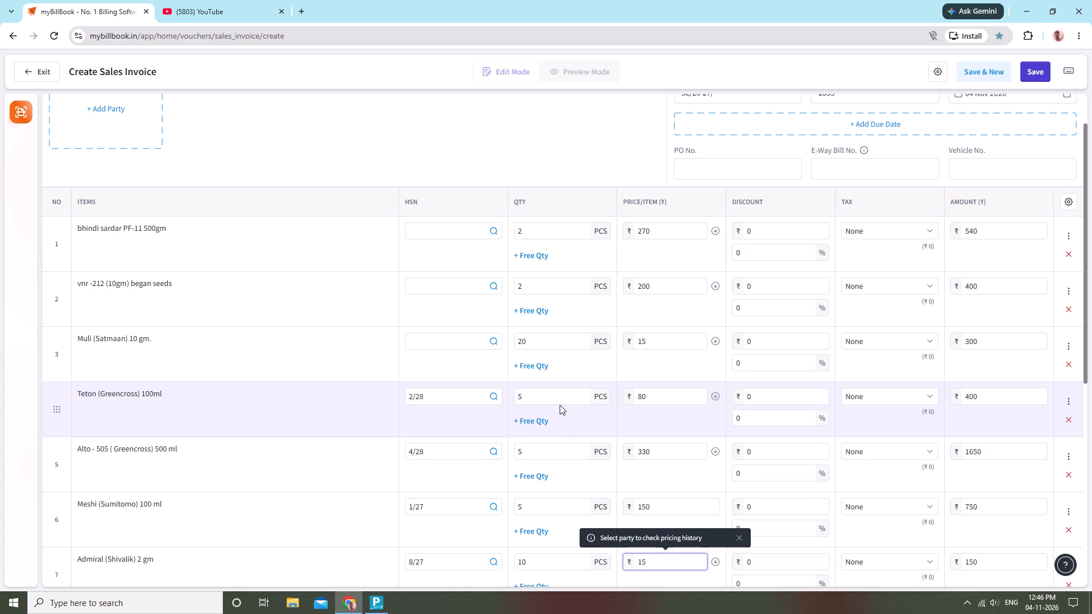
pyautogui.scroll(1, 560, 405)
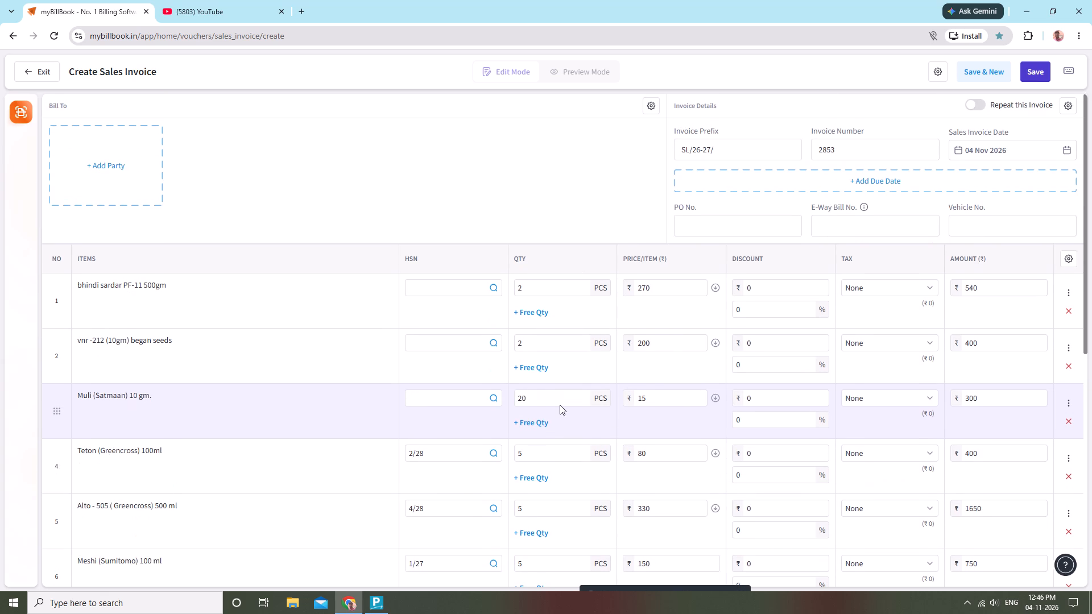
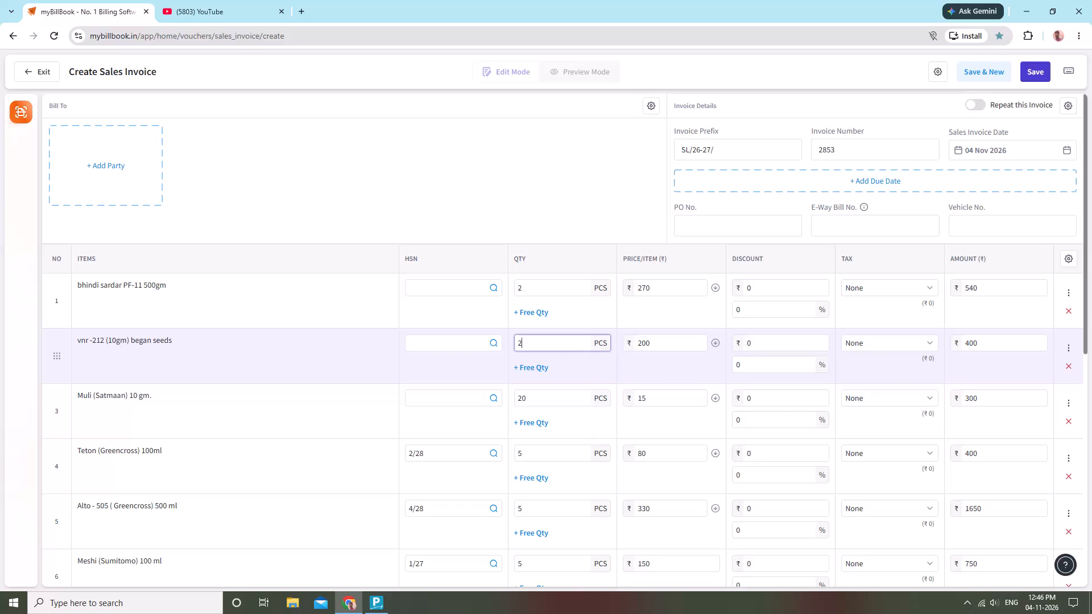
# Set the quantity of vnr -212 (10gm) began seeds to 5 PCS.
pyautogui.press('BackSpace')
pyautogui.press('5')
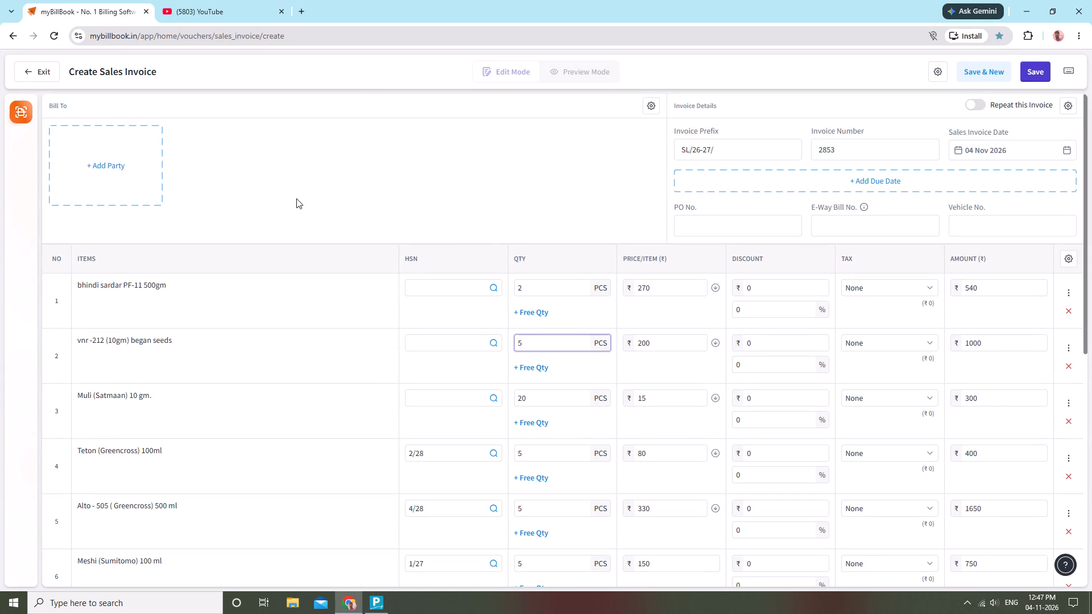
# Search the parties for "cho" and set chowbey krashi kendra talad as the invoice's bill-to party.
pyautogui.click(110, 169)
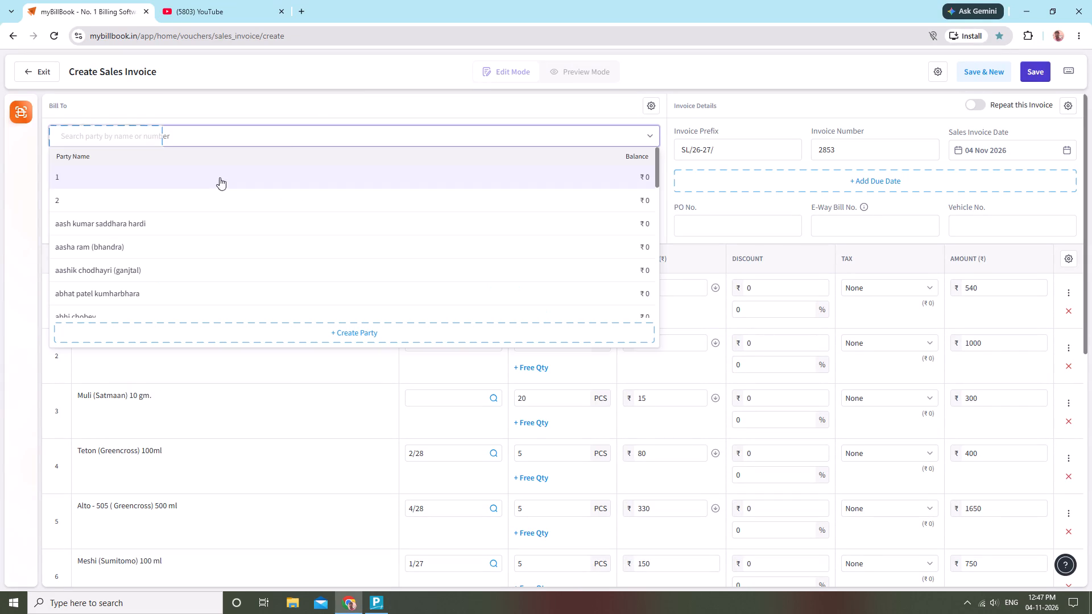
pyautogui.write('cho')
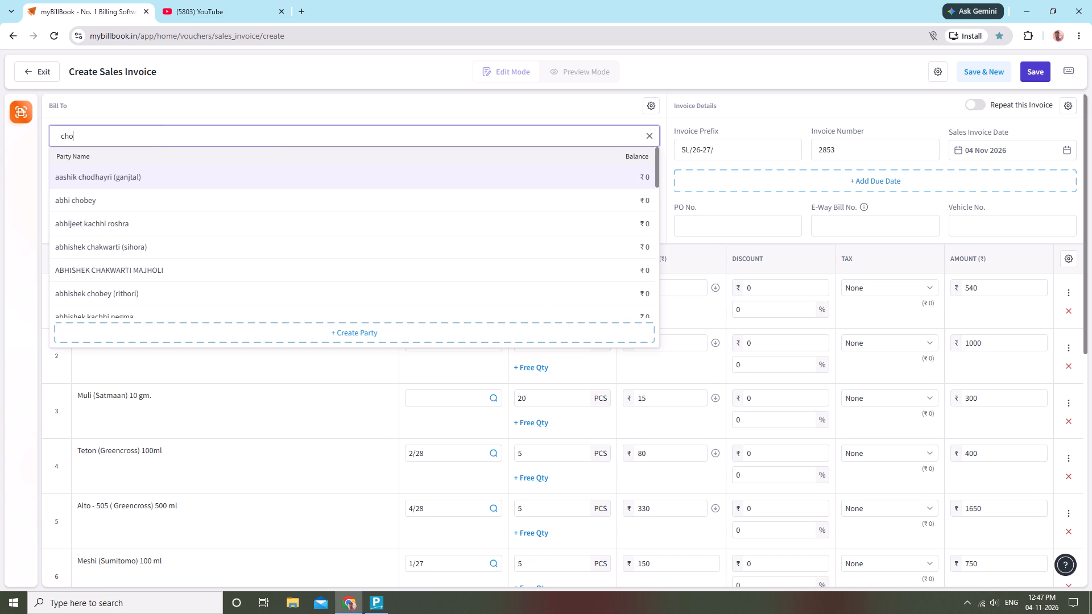
pyautogui.press('b')
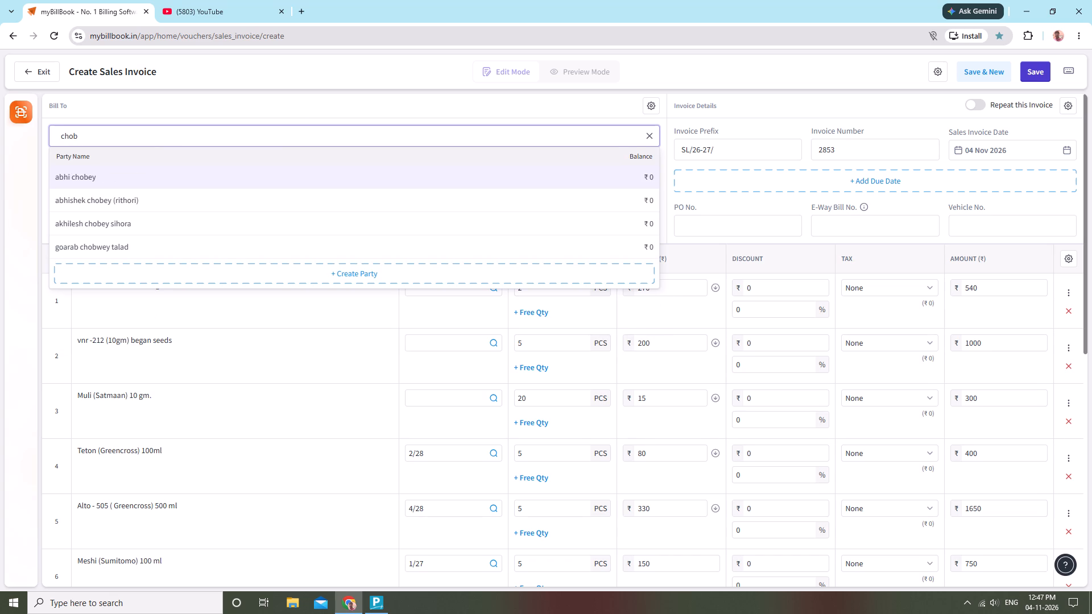
pyautogui.press('BackSpace')
pyautogui.write('ubey')
pyautogui.press('BackSpace')
pyautogui.press('BackSpace')
pyautogui.press('BackSpace')
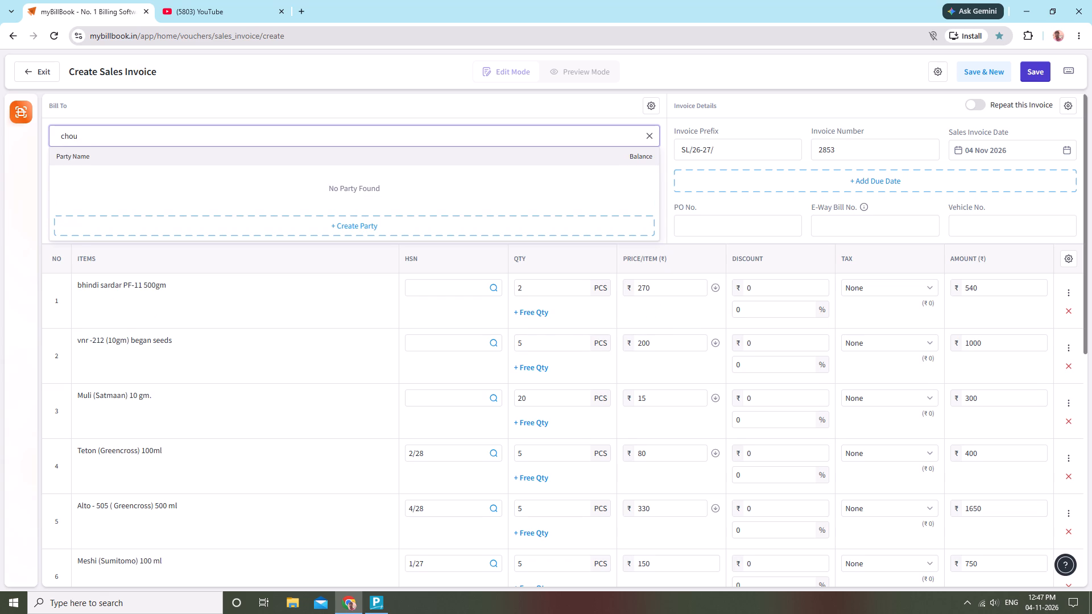
pyautogui.press('BackSpace')
pyautogui.press('BackSpace')
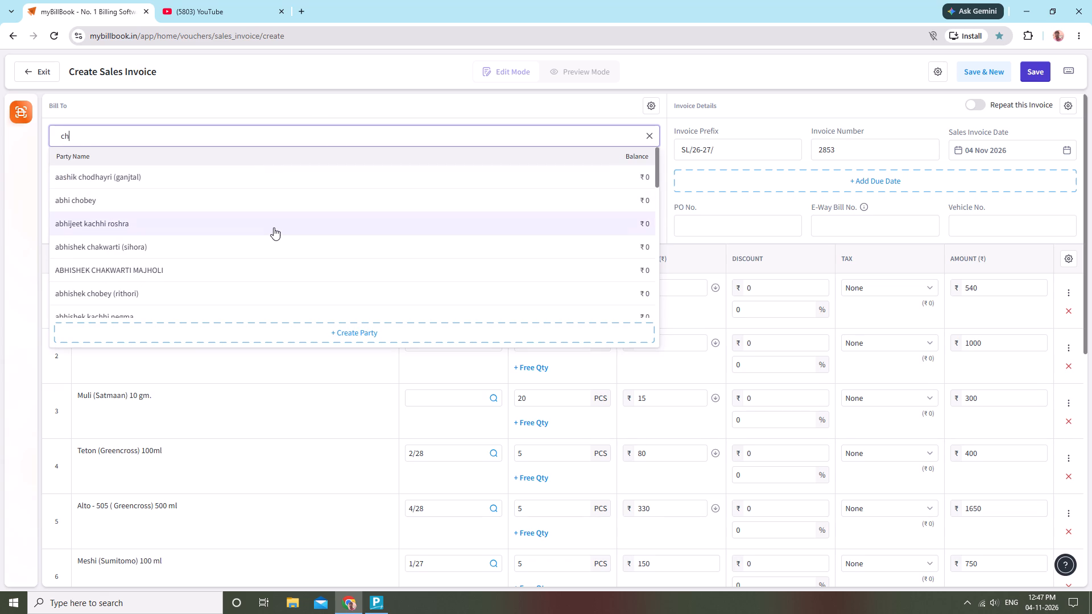
pyautogui.press('o')
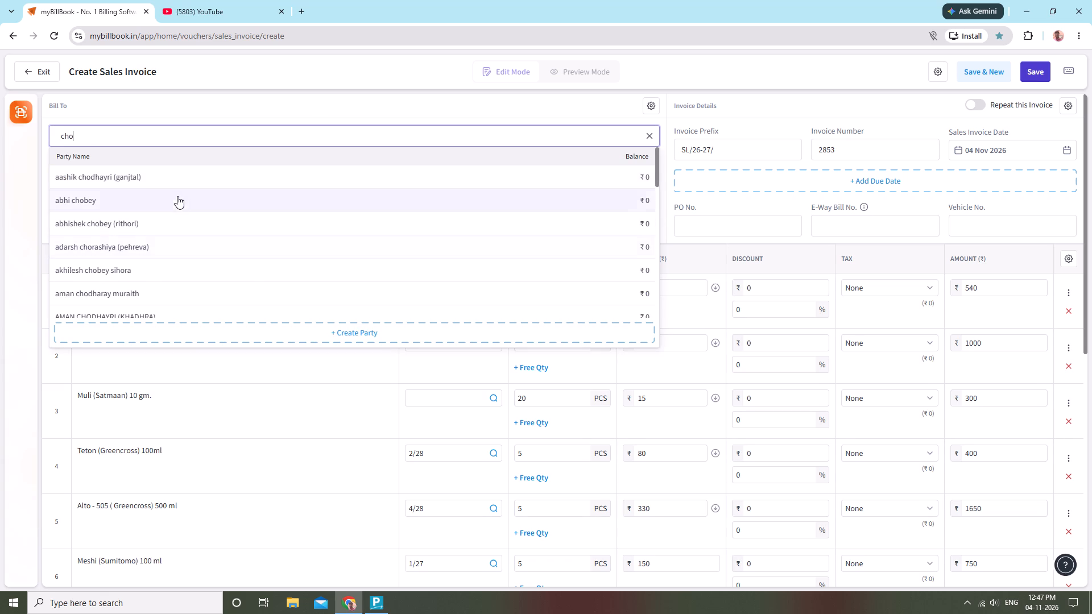
pyautogui.scroll(-5, 150, 242)
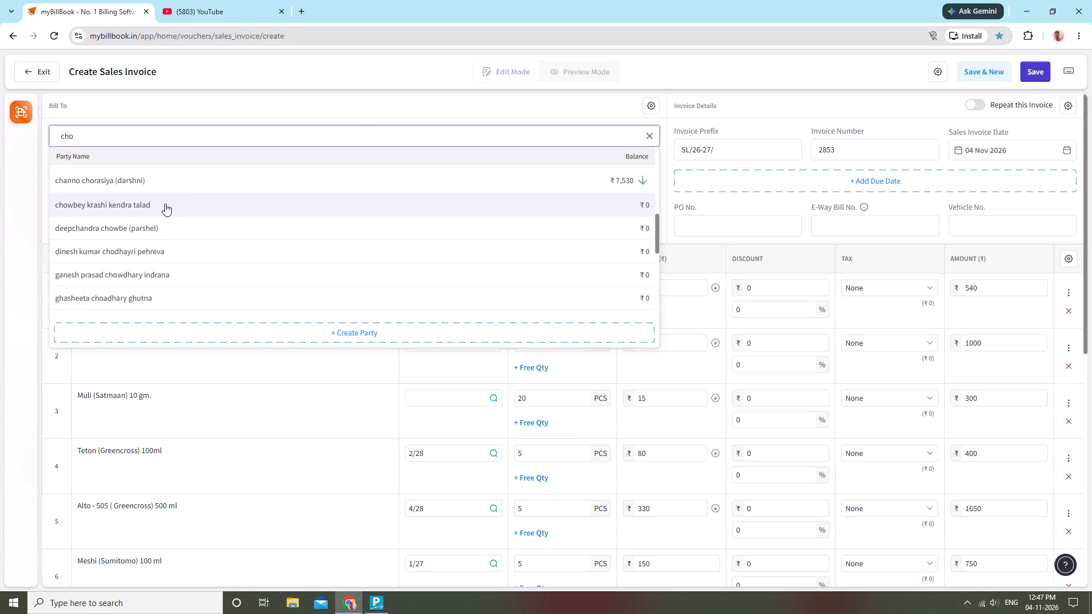
pyautogui.click(165, 204)
# Mark the sales invoice as fully paid and save it.
pyautogui.scroll(-3, 681, 245)
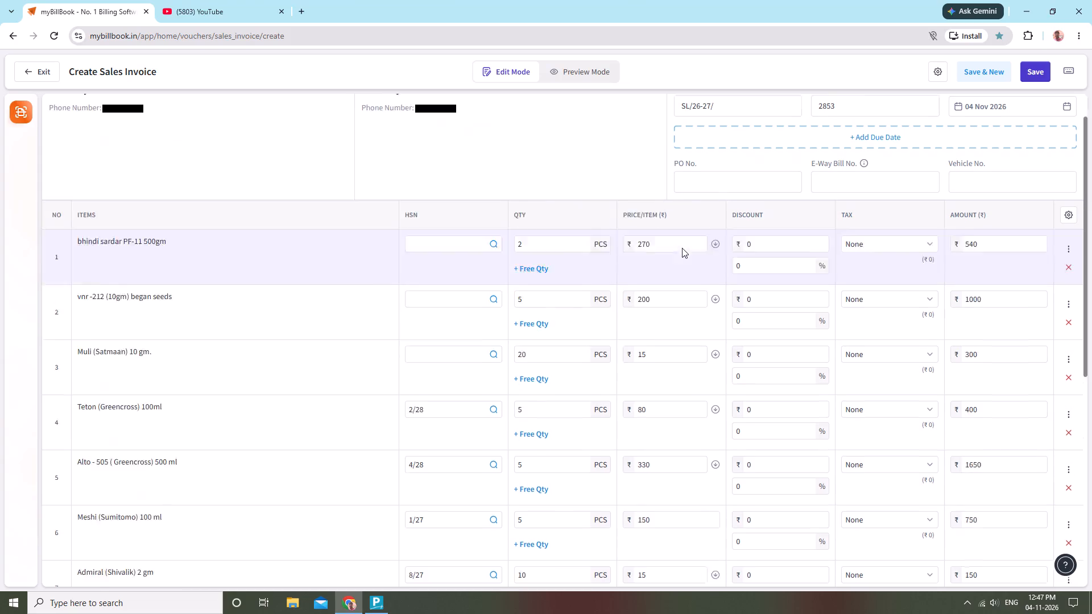
pyautogui.scroll(-10, 682, 248)
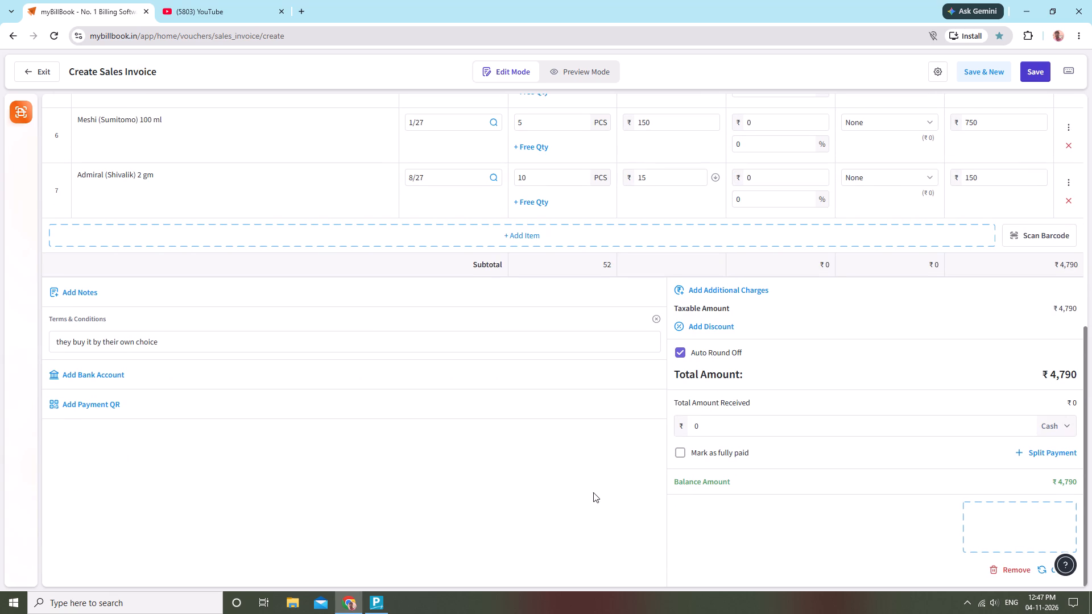
pyautogui.click(682, 454)
pyautogui.click(1034, 68)
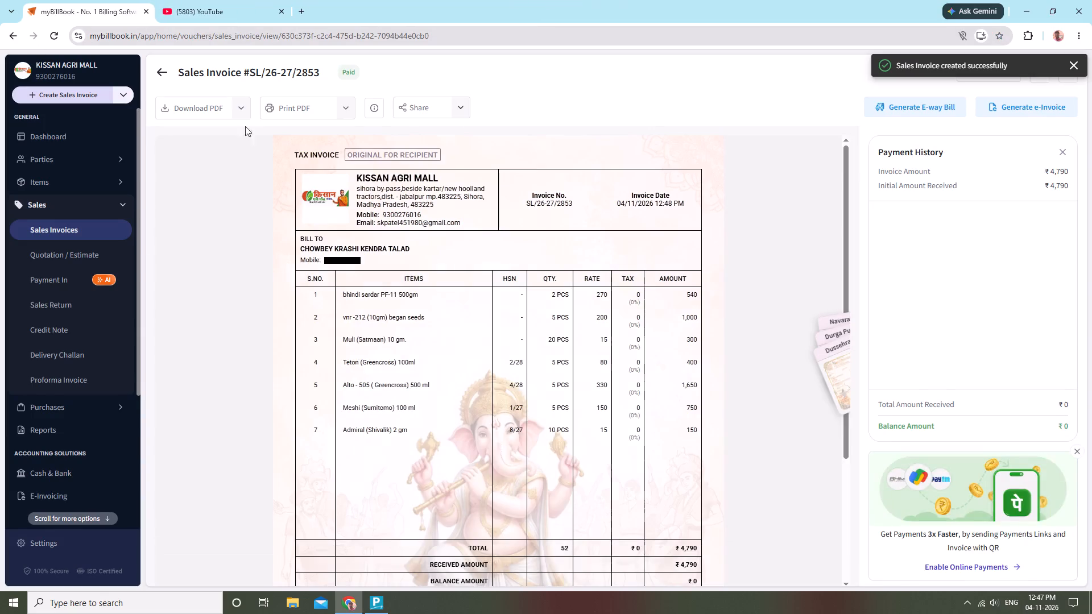
# Print 2 copies of the saved sales invoice.
pyautogui.click(270, 111)
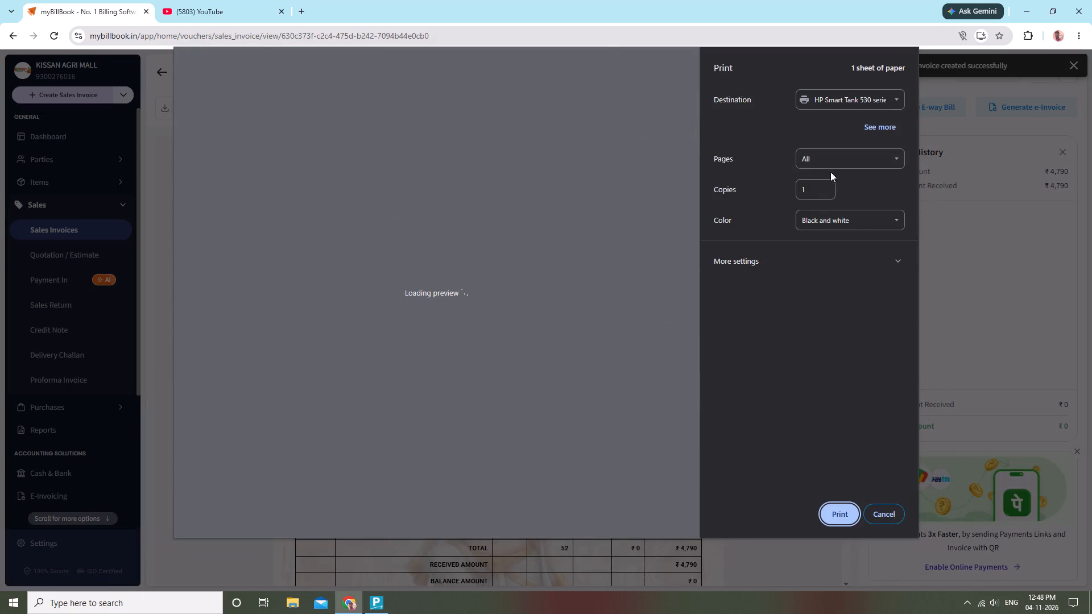
pyautogui.click(826, 184)
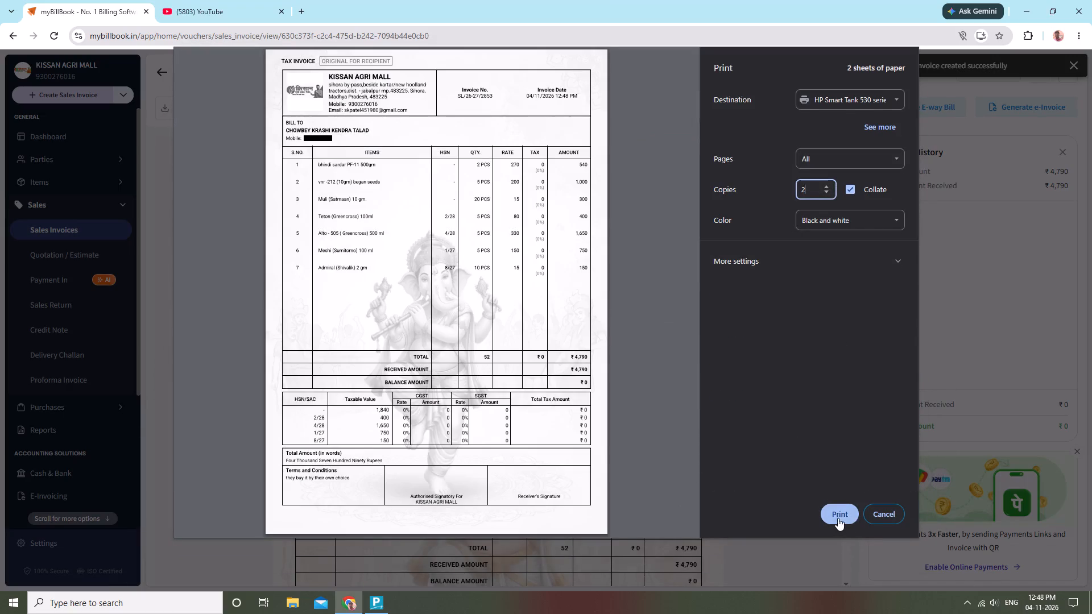
pyautogui.click(838, 518)
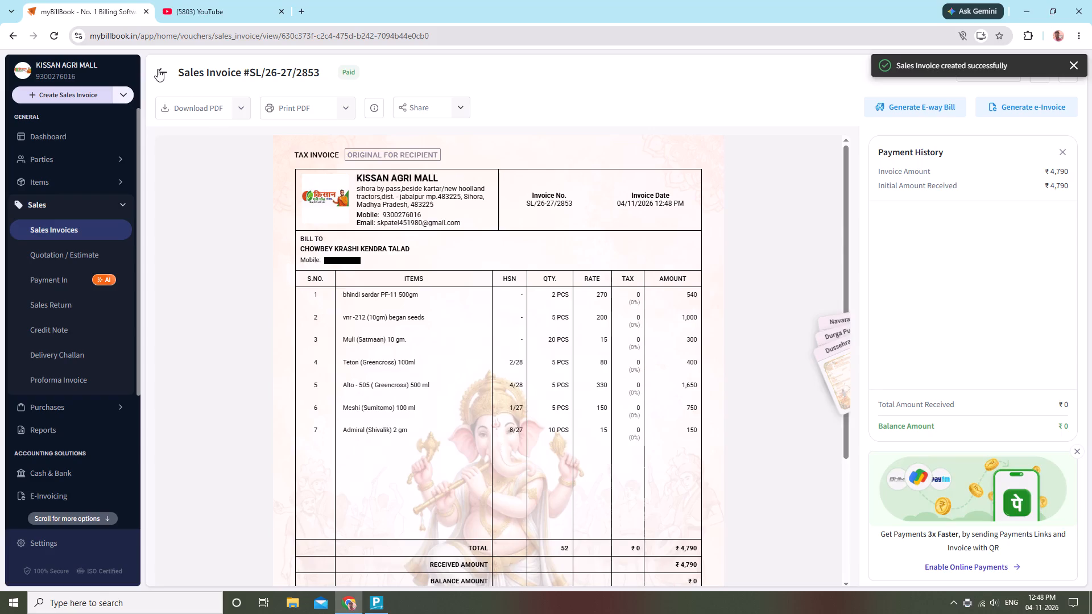
pyautogui.scroll(-11, 847, 419)
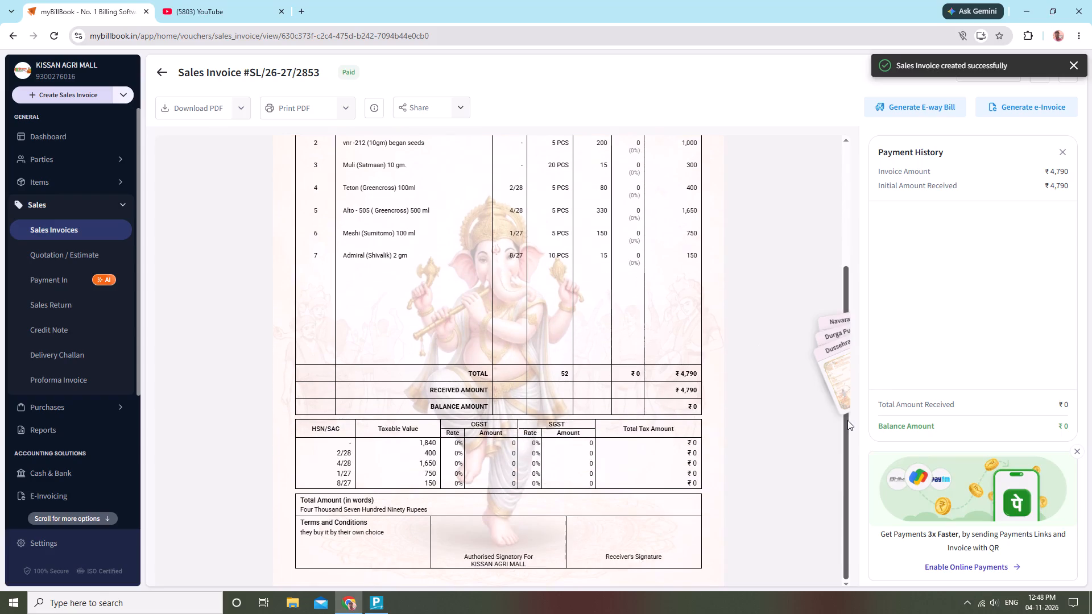
pyautogui.scroll(3, 726, 426)
pyautogui.scroll(4, 602, 416)
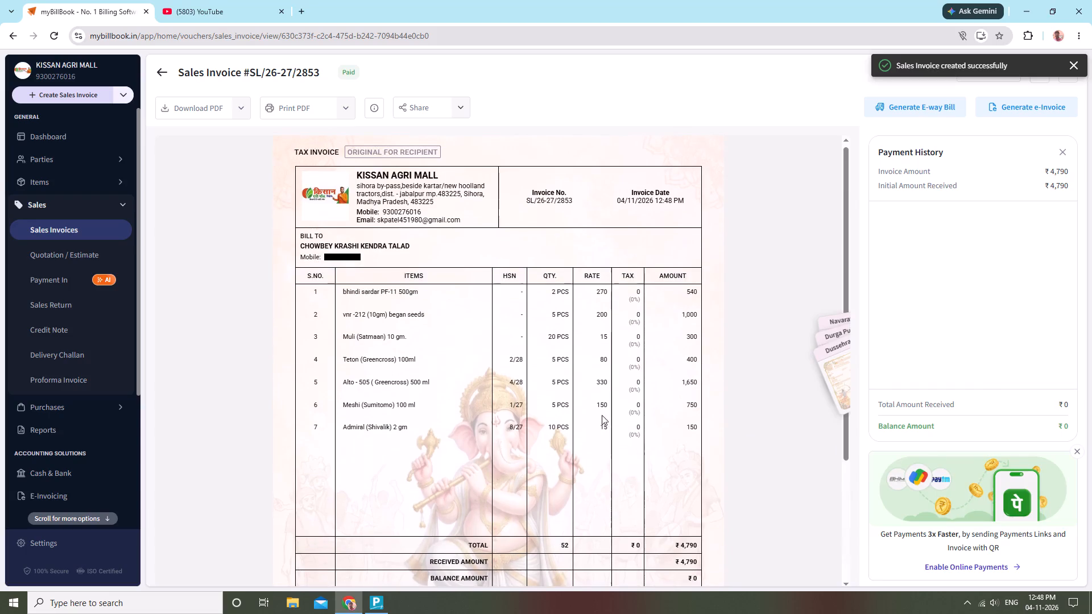
pyautogui.scroll(-3, 585, 389)
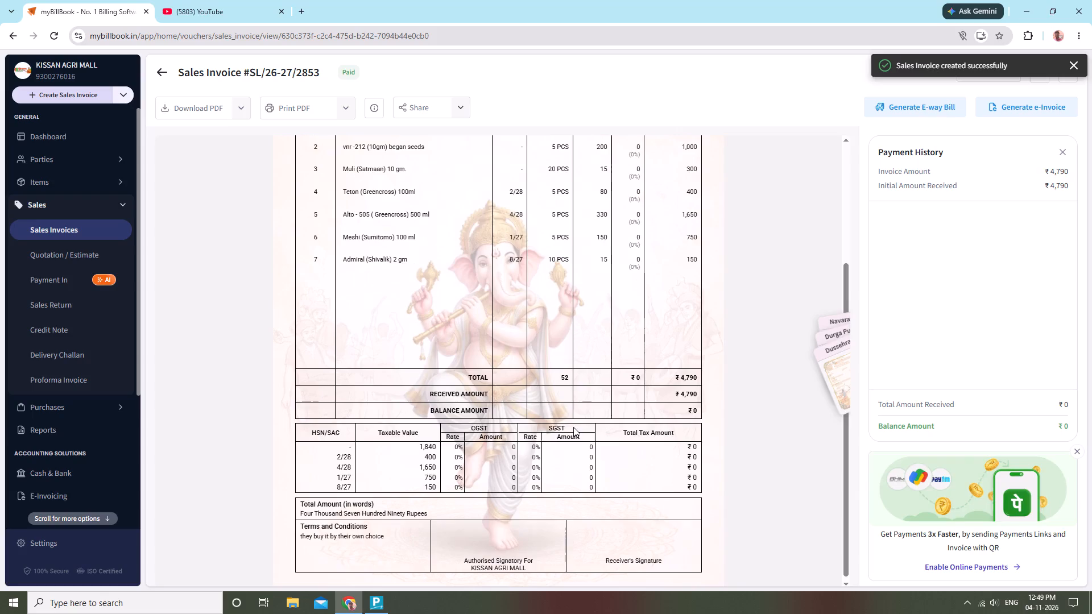
pyautogui.scroll(8, 435, 467)
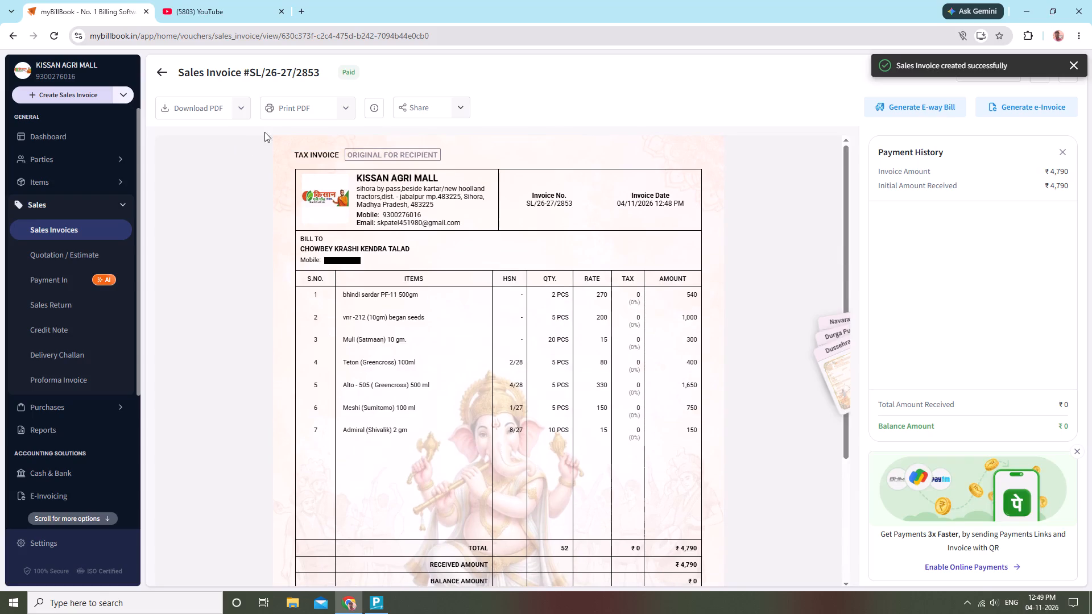
pyautogui.click(275, 105)
pyautogui.click(845, 516)
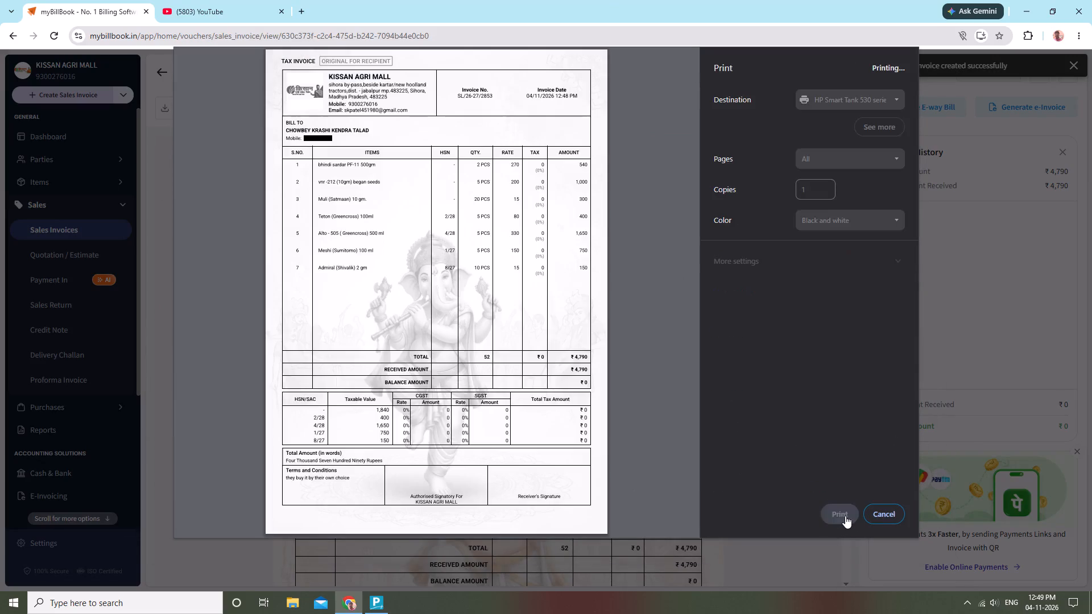
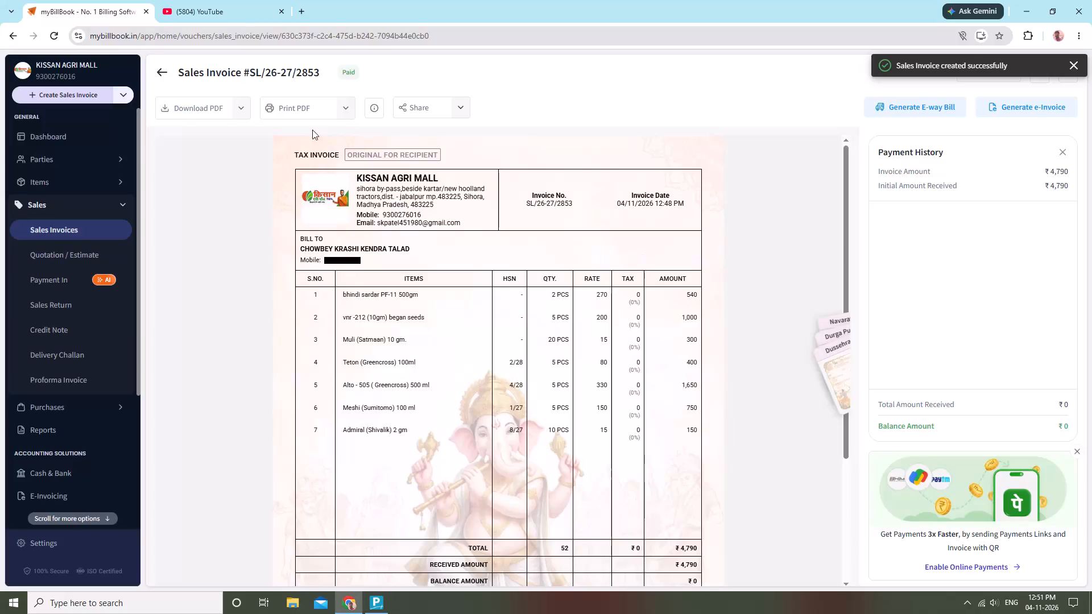
pyautogui.click(159, 69)
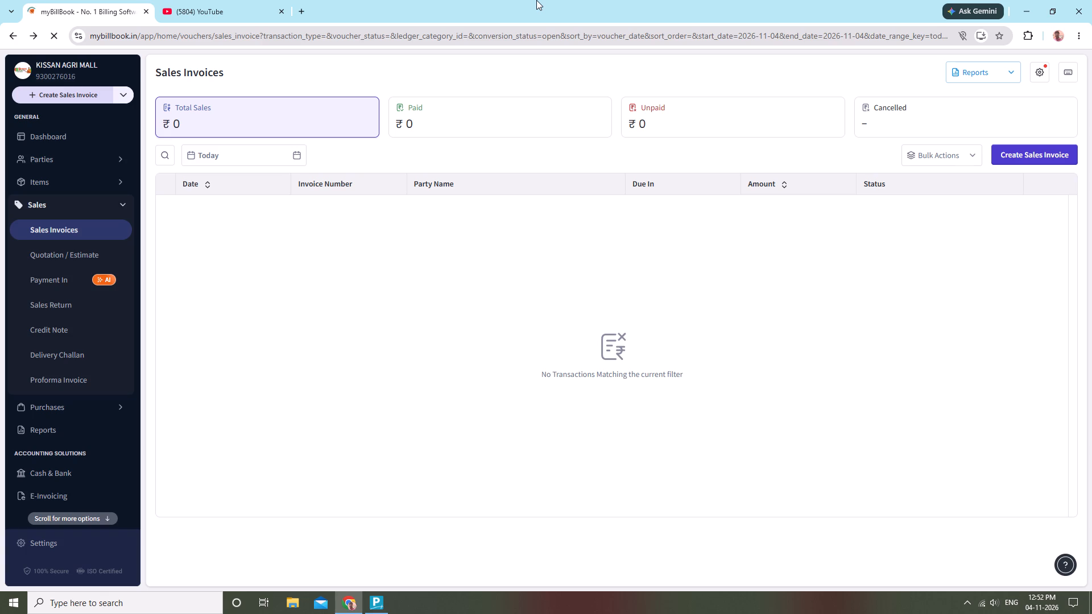
# Open the billbook shortcut in a new browser tab.
pyautogui.click(303, 1)
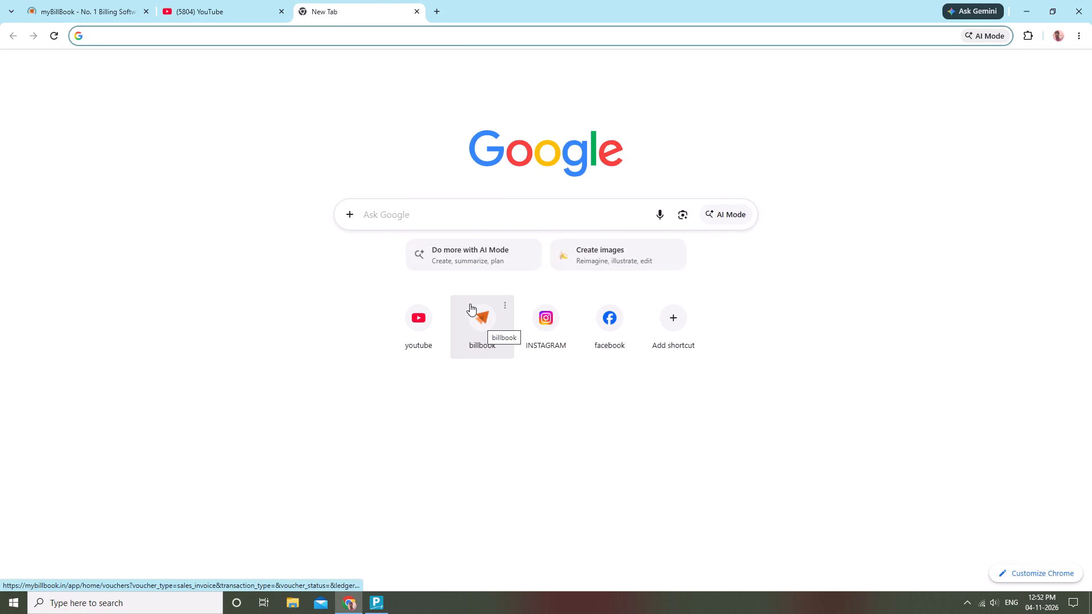
pyautogui.click(474, 318)
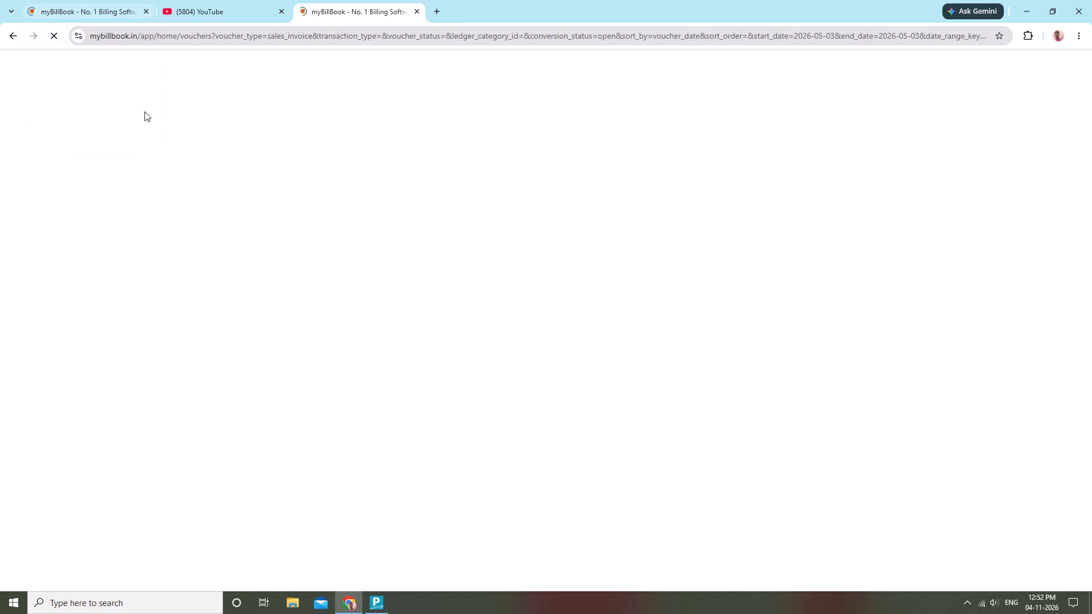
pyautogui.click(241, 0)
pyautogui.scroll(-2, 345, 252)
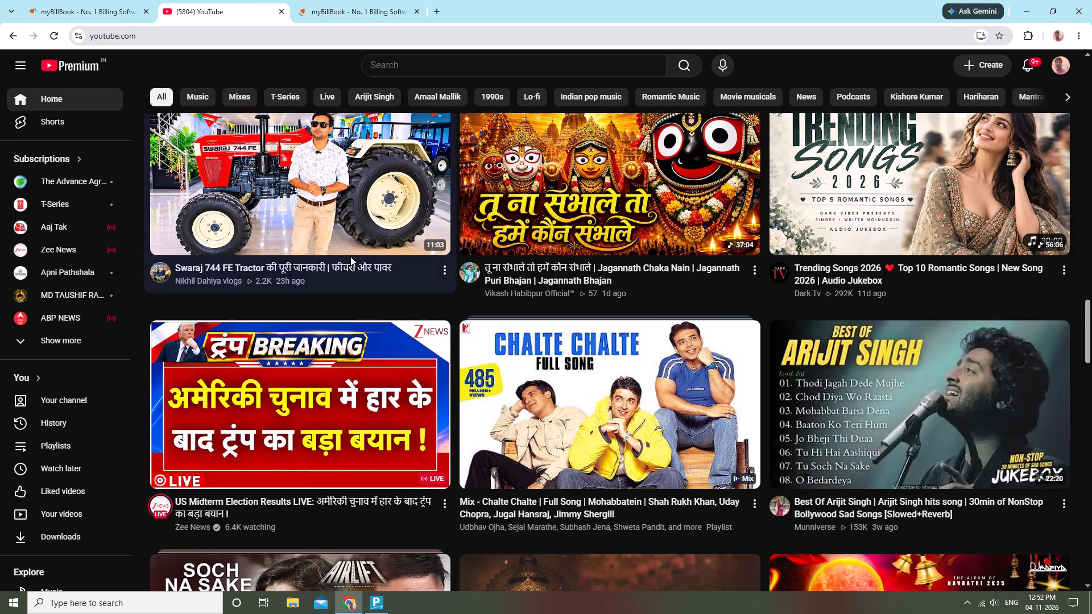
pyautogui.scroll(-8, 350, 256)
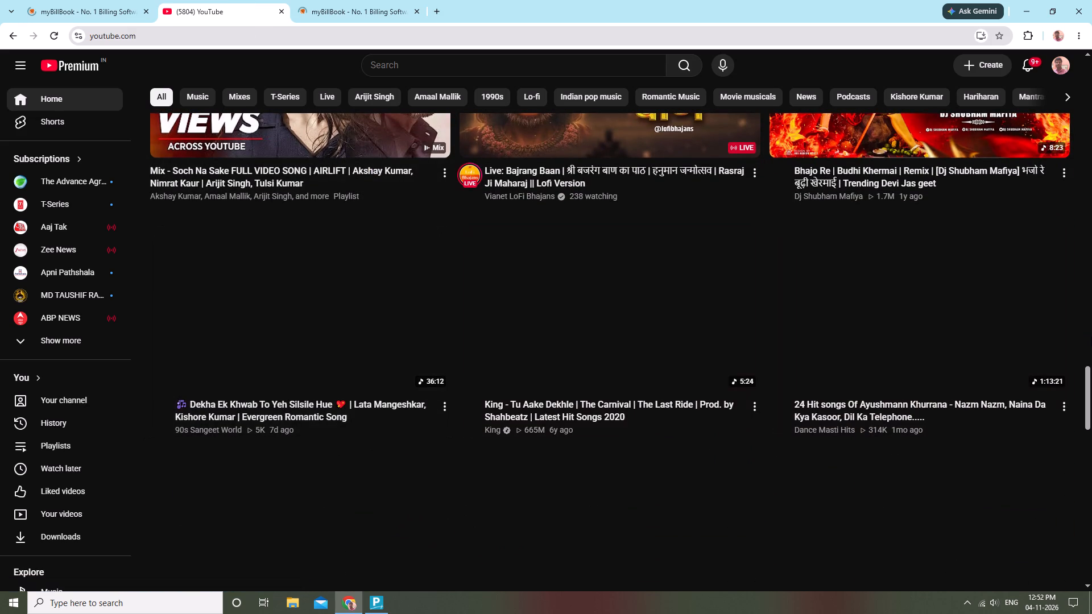
# Connect the computer to the KISAAN AGRI MALL@SIHORA Wi-Fi network.
pyautogui.click(983, 608)
pyautogui.click(983, 608)
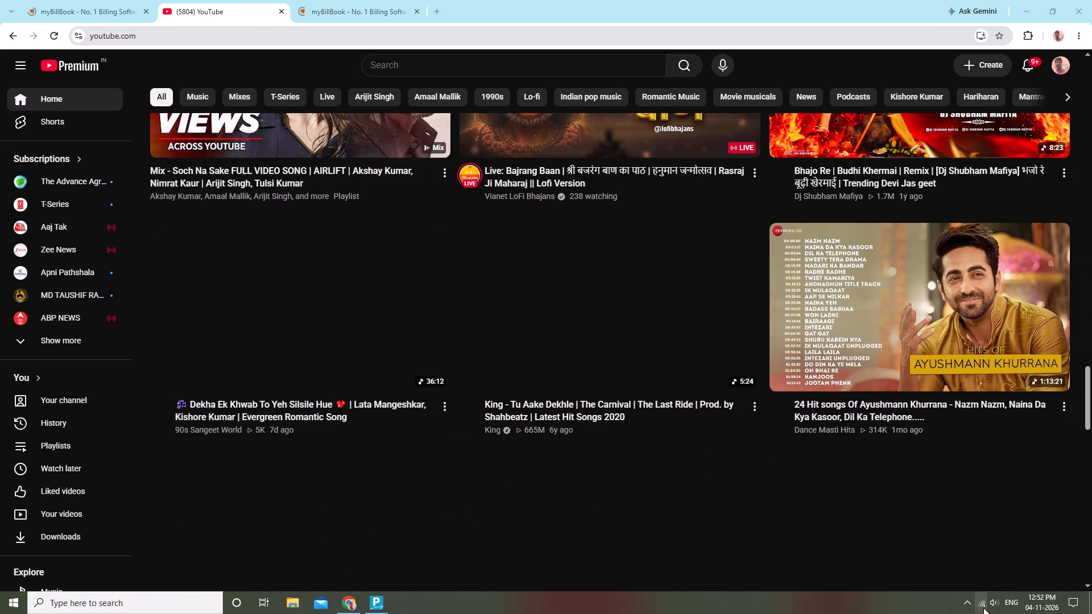
pyautogui.click(983, 608)
pyautogui.click(982, 607)
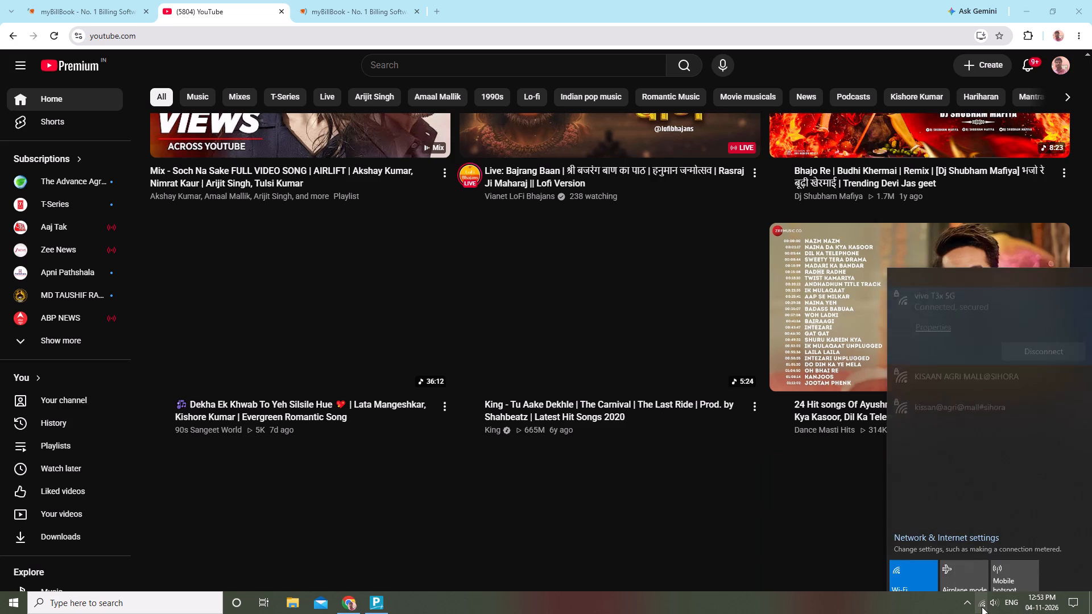
pyautogui.click(955, 356)
pyautogui.click(1038, 362)
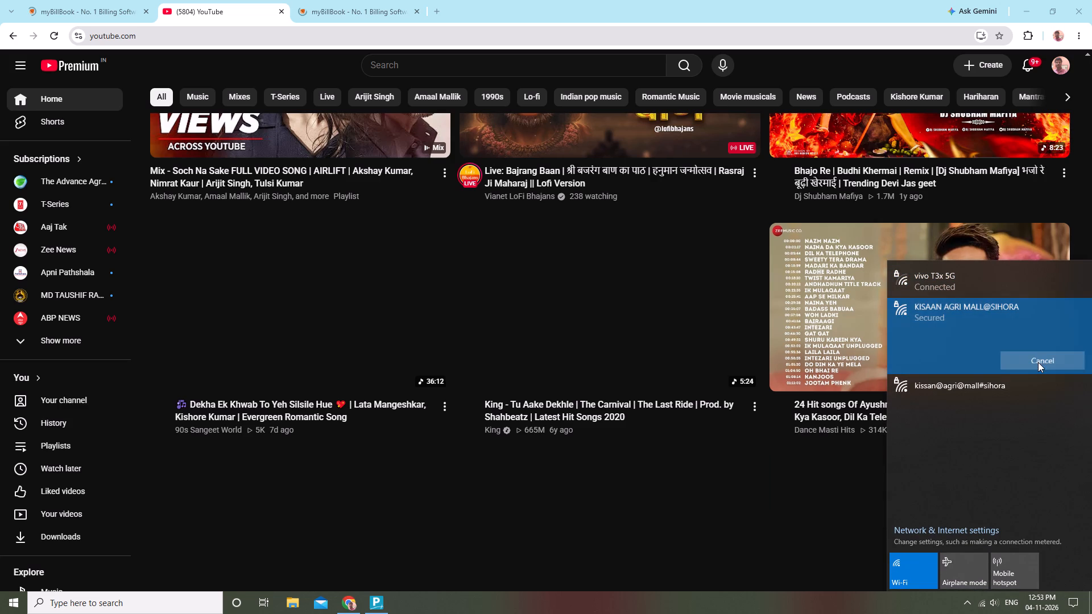
pyautogui.click(796, 609)
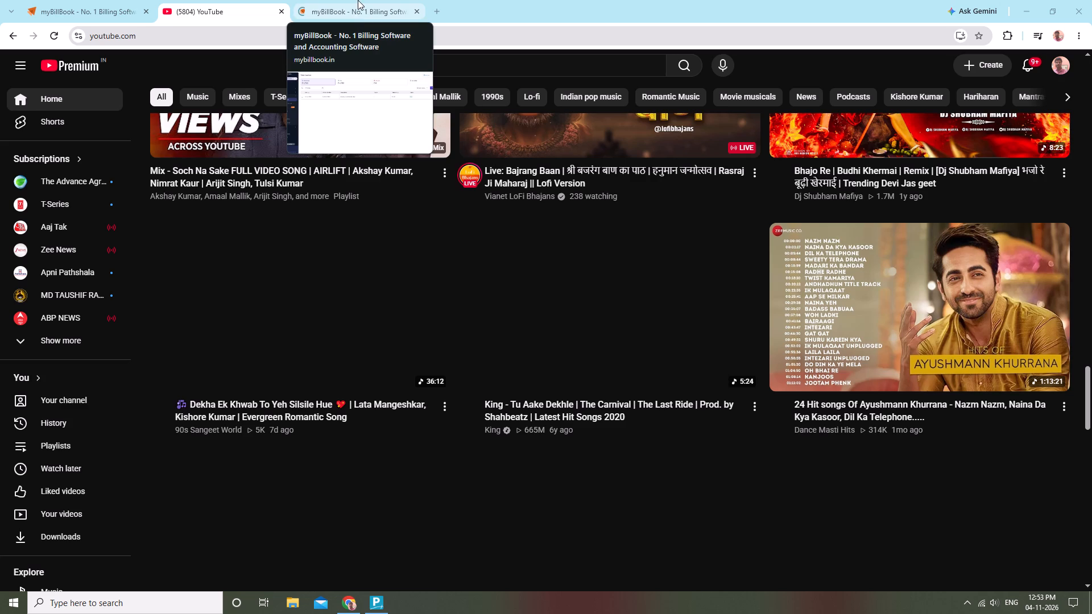
# Return to the newly opened myBillBook page, start a new sales invoice and open the item selection for the bill.
pyautogui.click(358, 6)
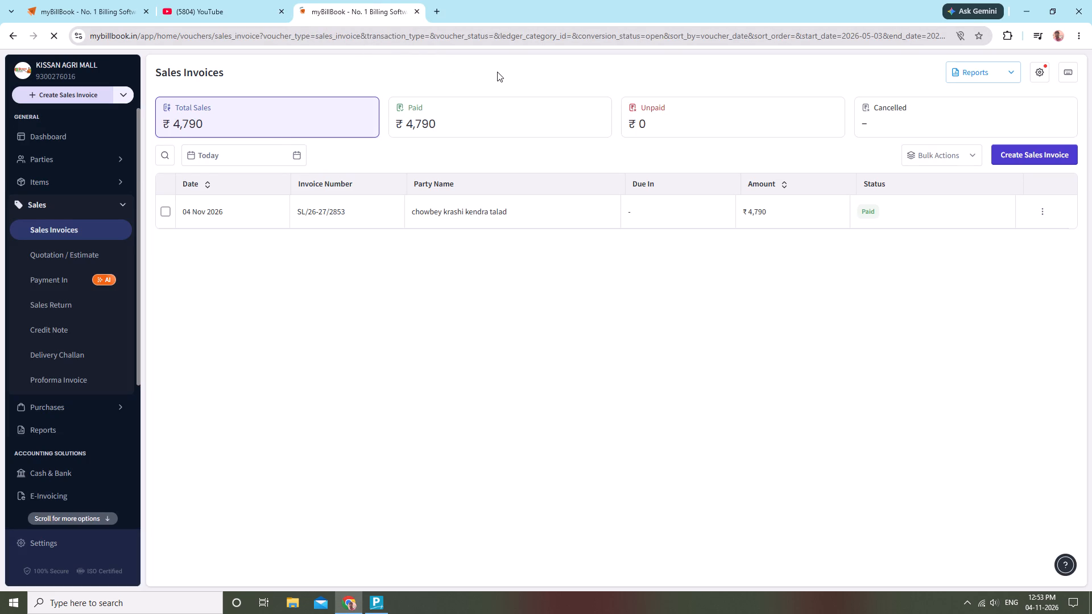
pyautogui.click(1058, 165)
pyautogui.click(1057, 160)
pyautogui.moveTo(765, 561); pyautogui.dragTo(767, 570)
pyautogui.click(411, 288)
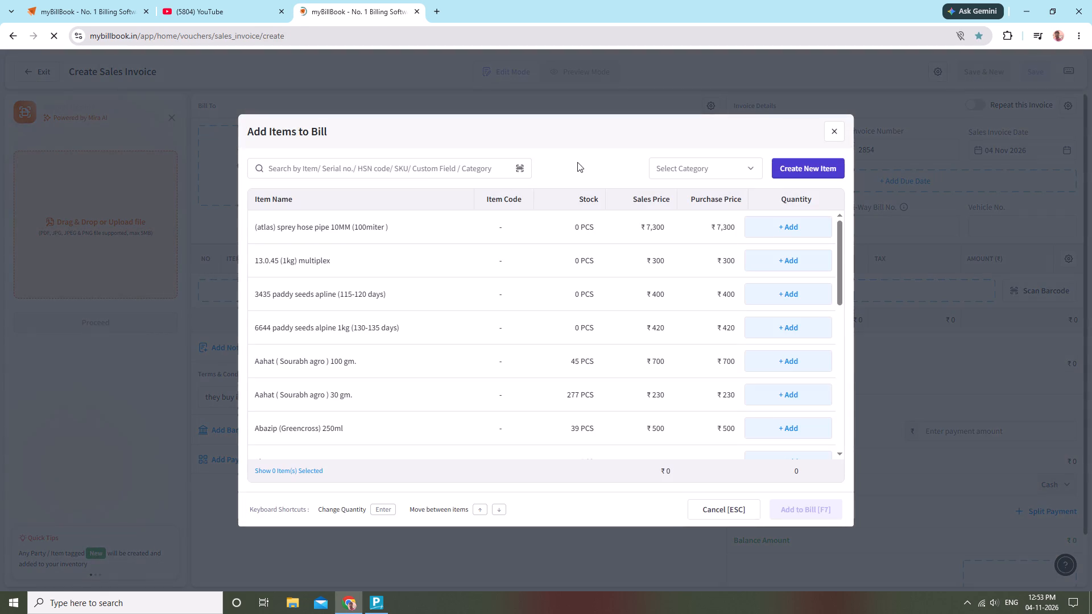
# Search the items to add to the new sales invoice for "vnr".
pyautogui.write('vnr')
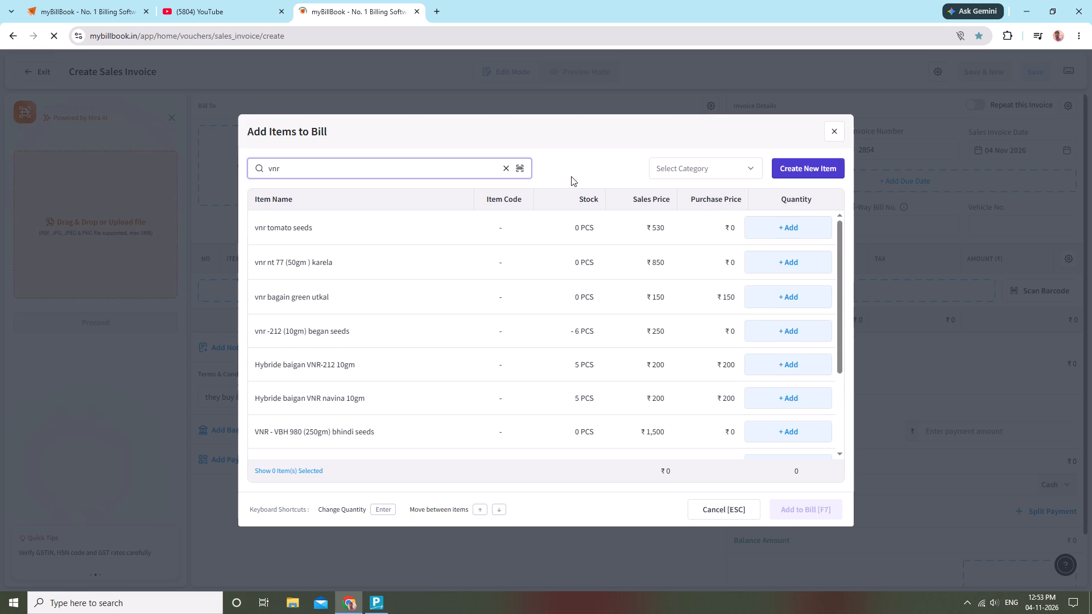
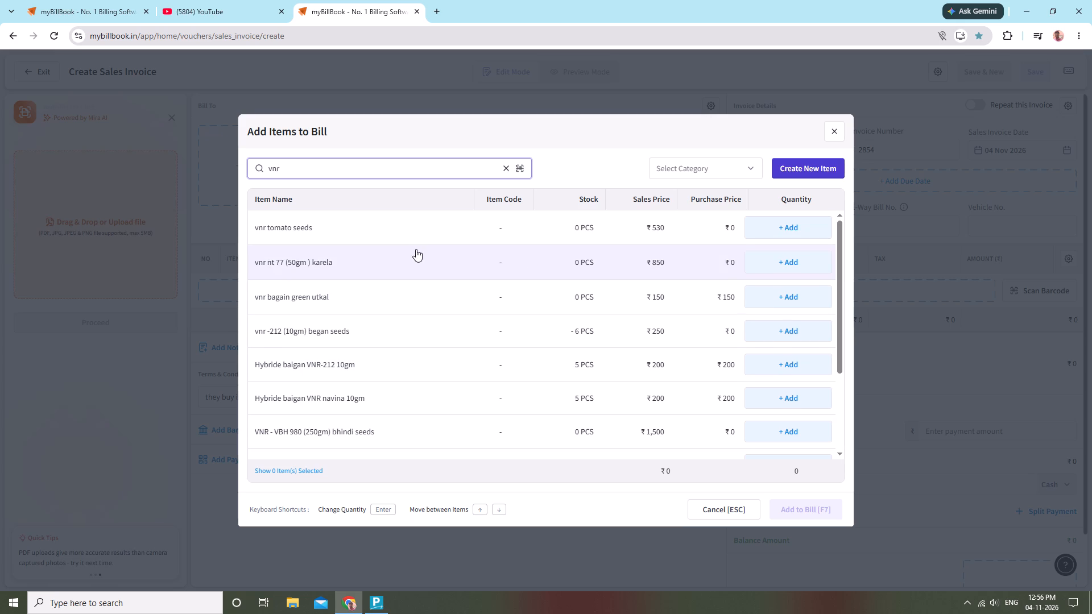
# Close the item search and exit the new sales invoice without adding any items.
pyautogui.click(839, 129)
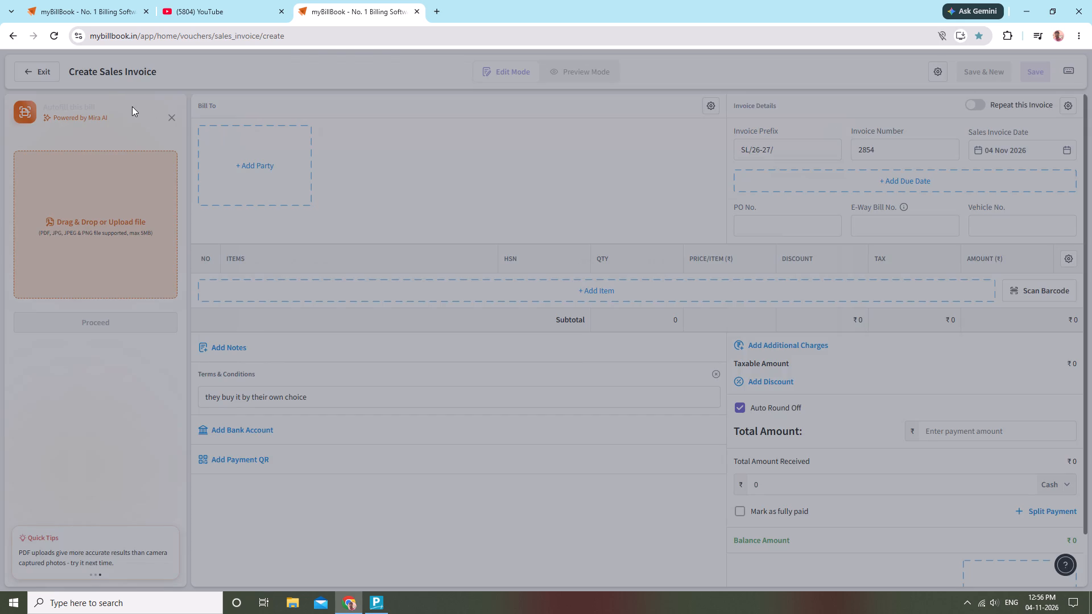
pyautogui.click(41, 65)
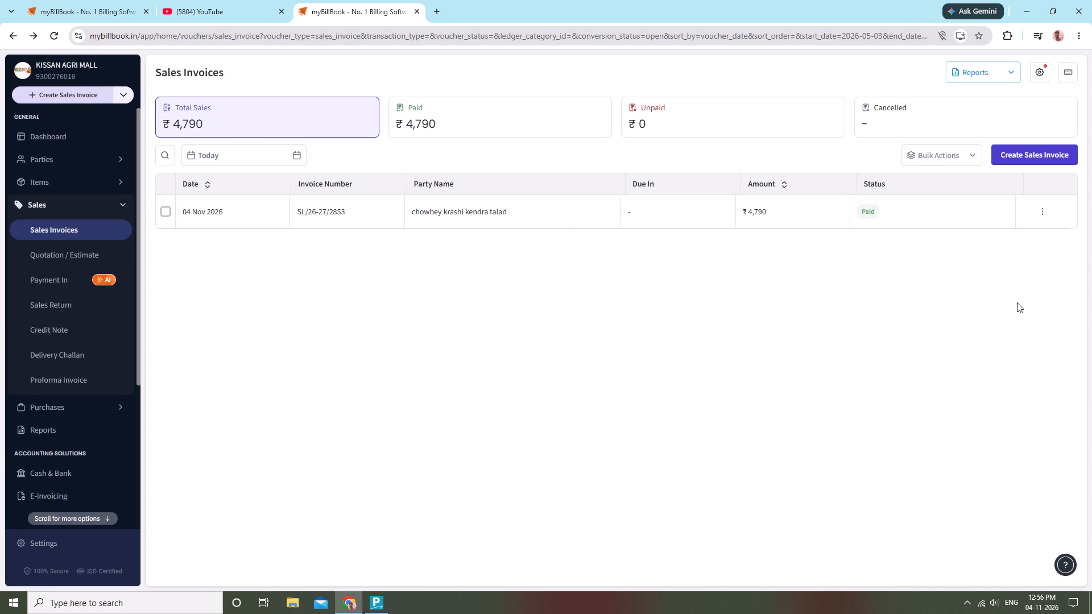
# Open sales invoice SL/26-27/2853 for editing and remove its vnr -212 (10gm) began seeds item.
pyautogui.click(1043, 217)
pyautogui.click(1016, 239)
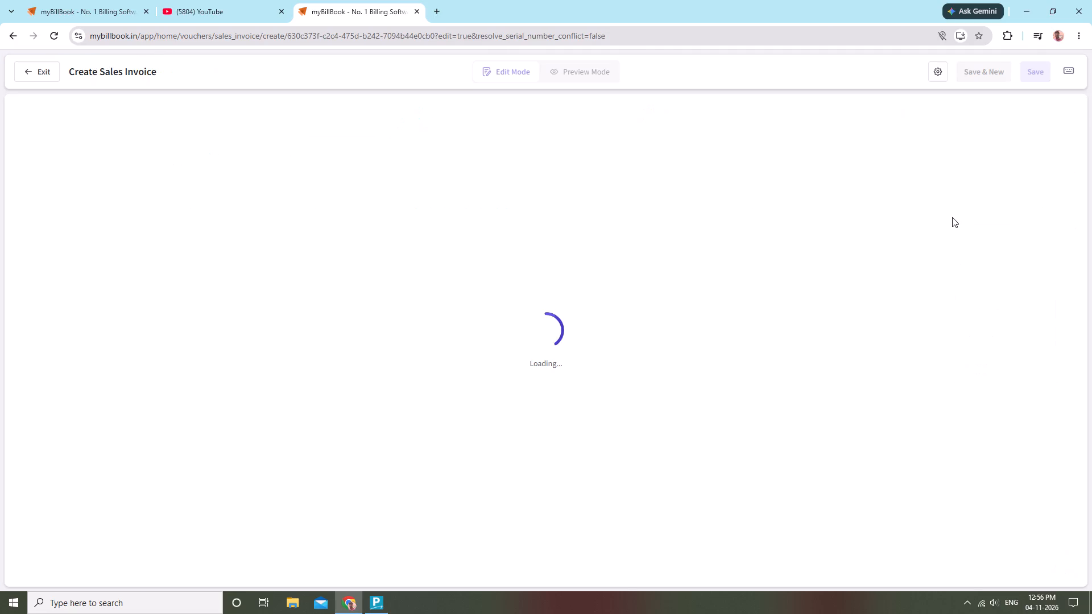
pyautogui.scroll(-2, 581, 341)
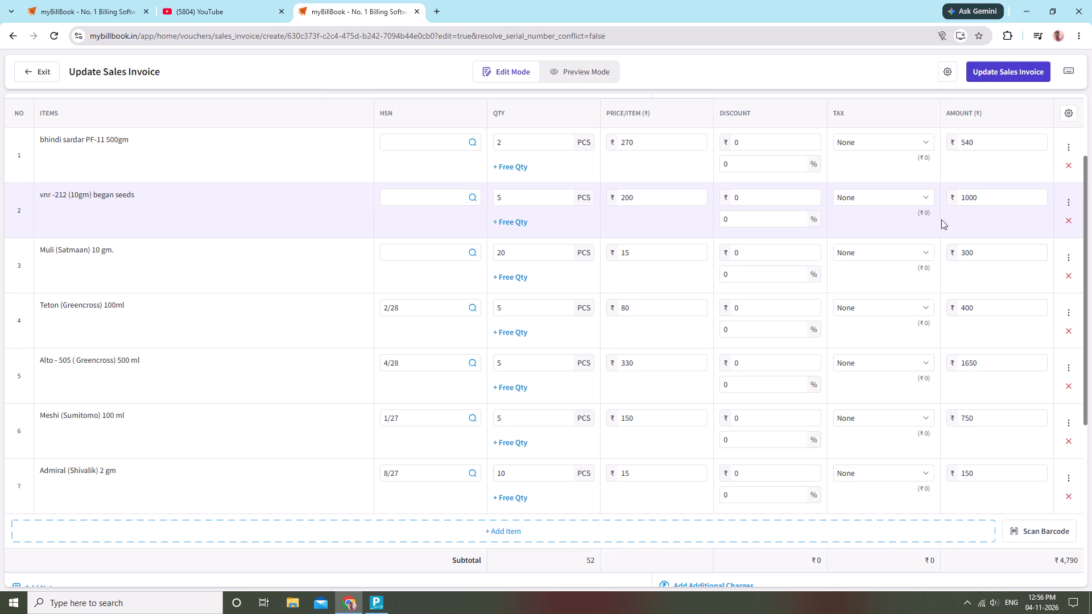
pyautogui.click(1070, 222)
# Search the items for "vnr" and add 5 PCS of Hybride baigan VNR-212 10gm to the invoice.
pyautogui.scroll(-3, 623, 293)
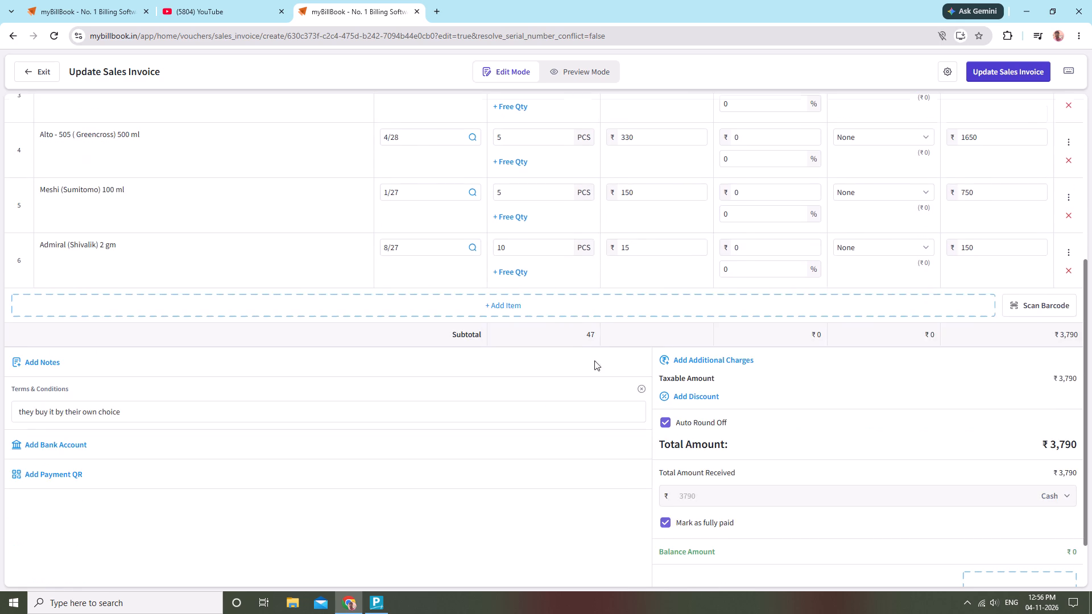
pyautogui.click(580, 305)
pyautogui.write('vnr')
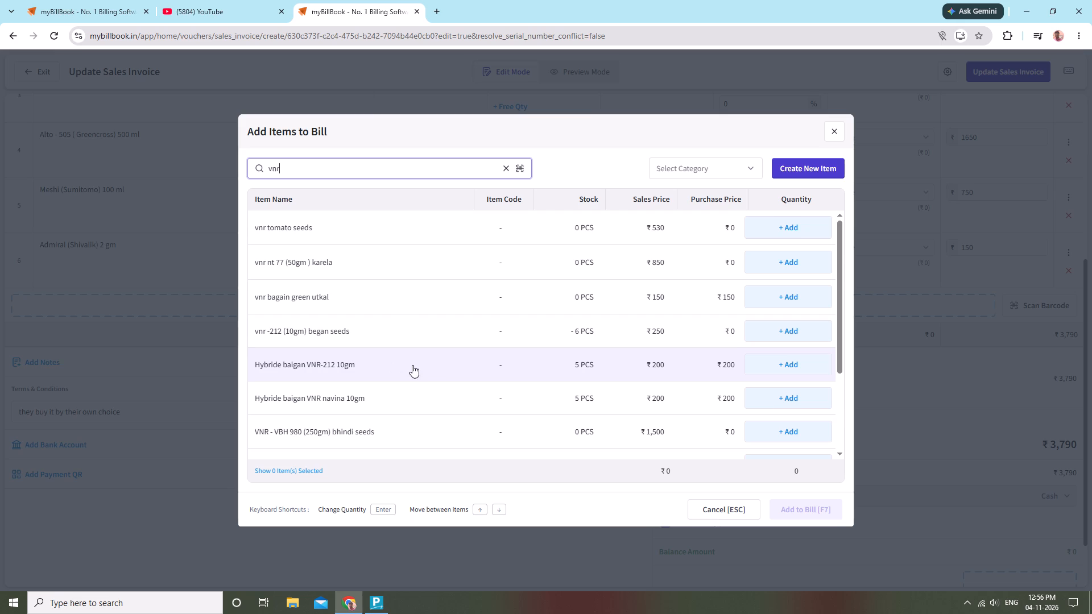
pyautogui.click(779, 369)
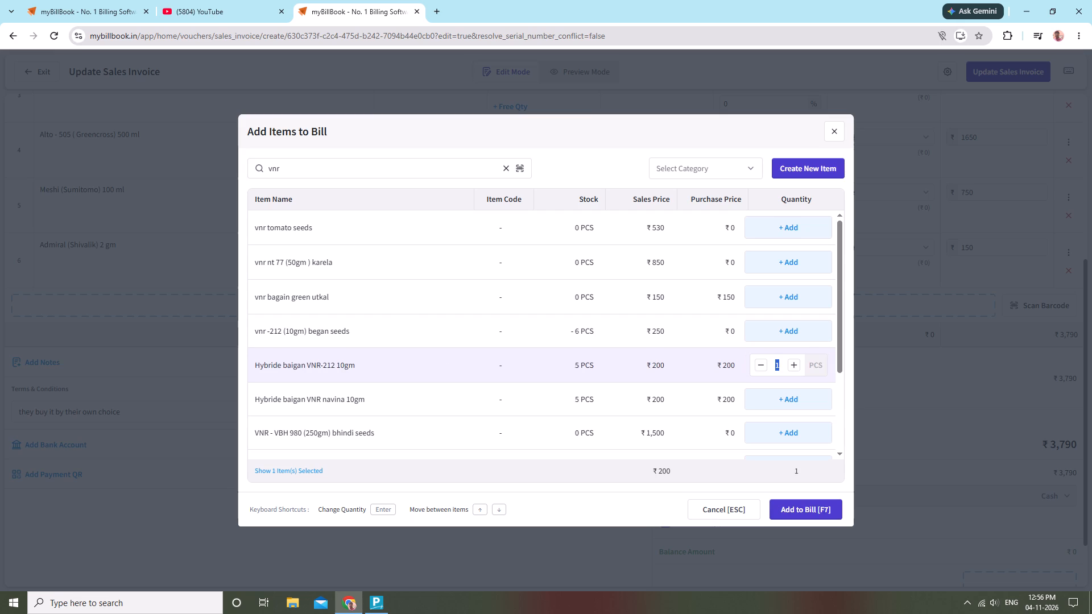
pyautogui.press('5')
pyautogui.click(797, 514)
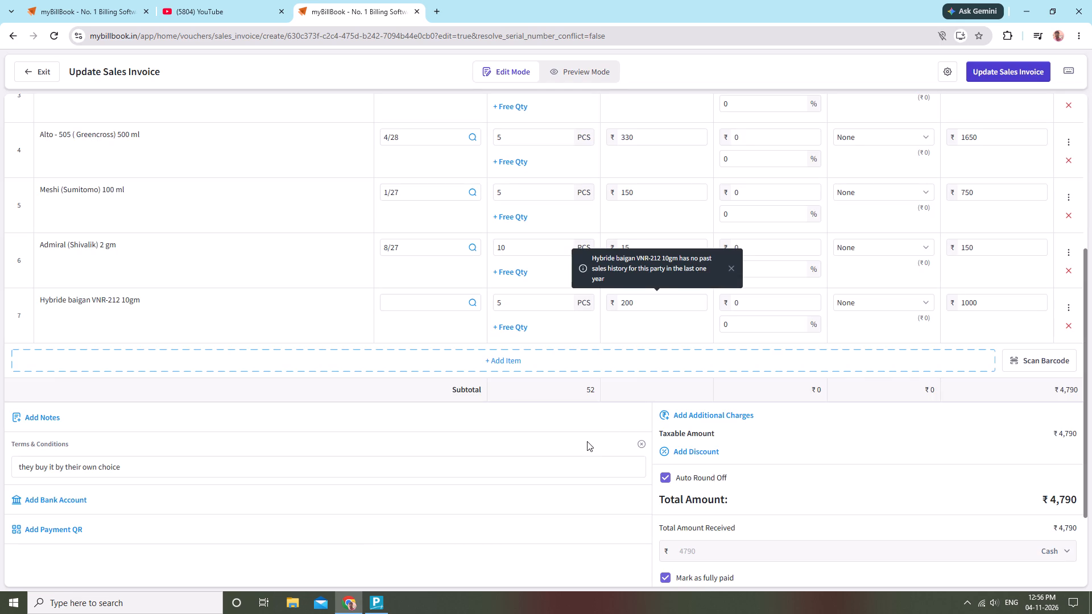
# Set the price per item of Hybride baigan VNR-212 10gm to ₹150.
pyautogui.scroll(2, 587, 441)
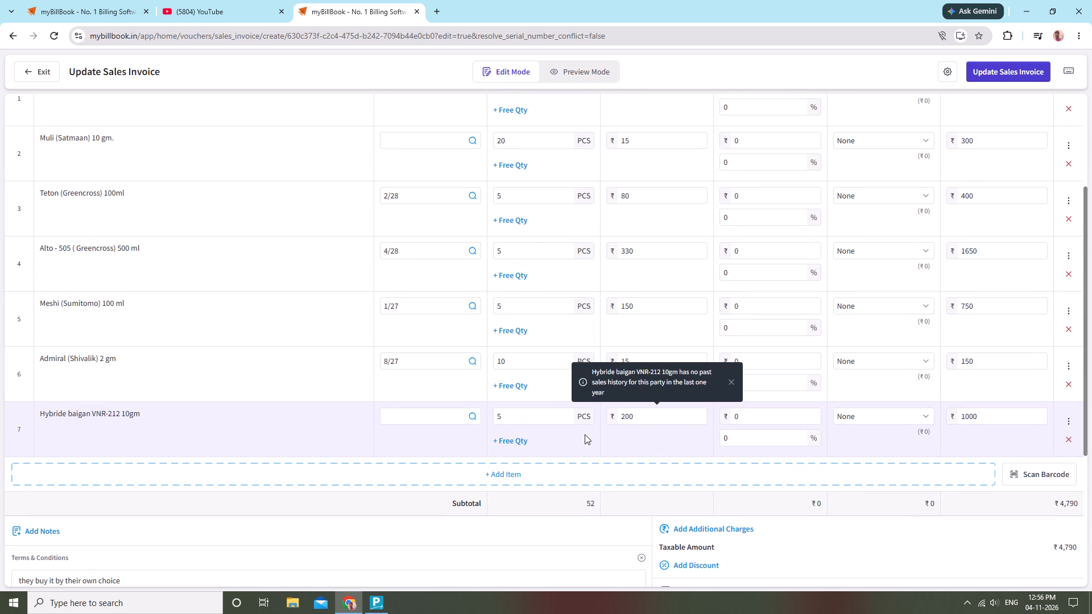
pyautogui.click(643, 415)
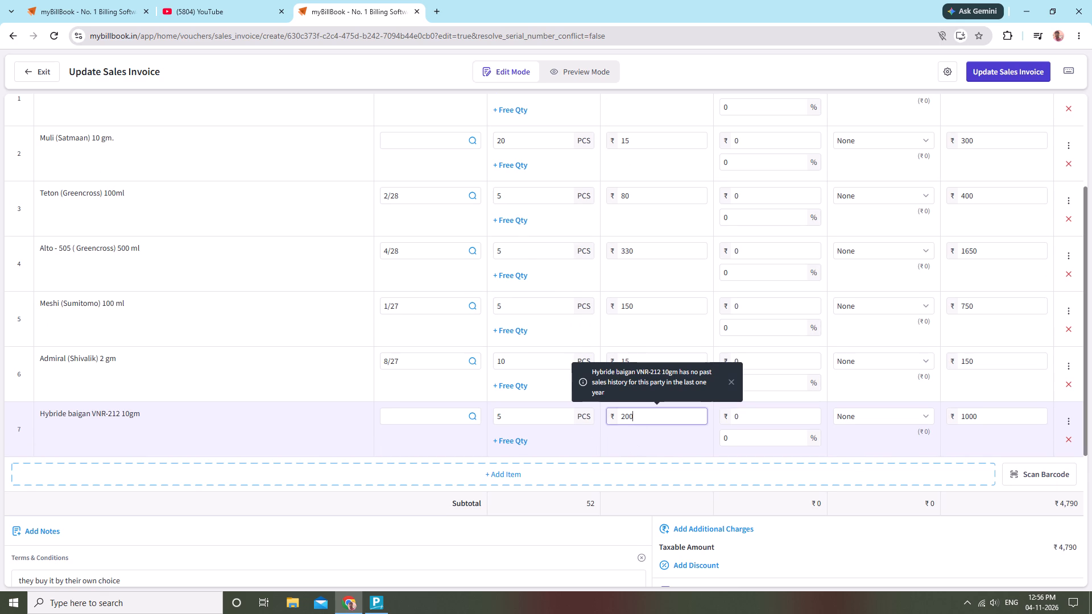
pyautogui.press('BackSpace')
pyautogui.press('BackSpace')
pyautogui.press('BackSpace')
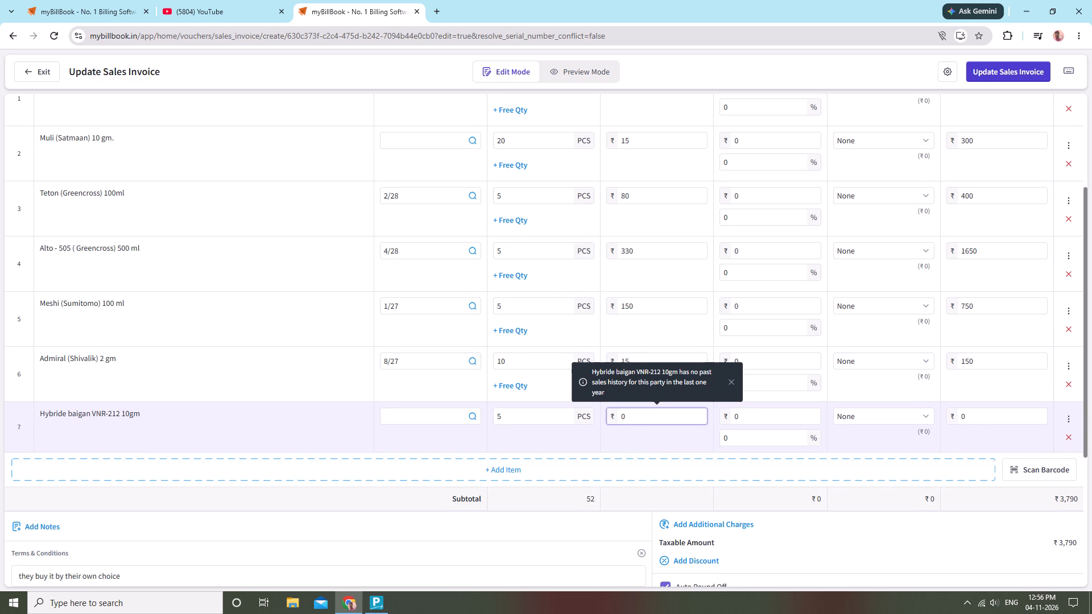
pyautogui.write('150')
pyautogui.scroll(-3, 513, 430)
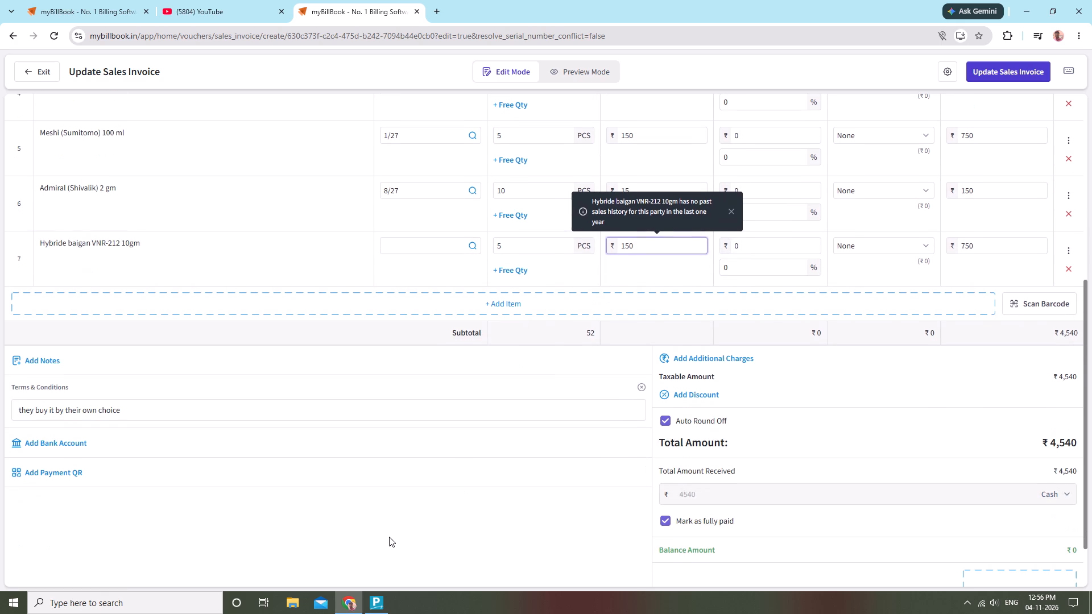
pyautogui.click(390, 545)
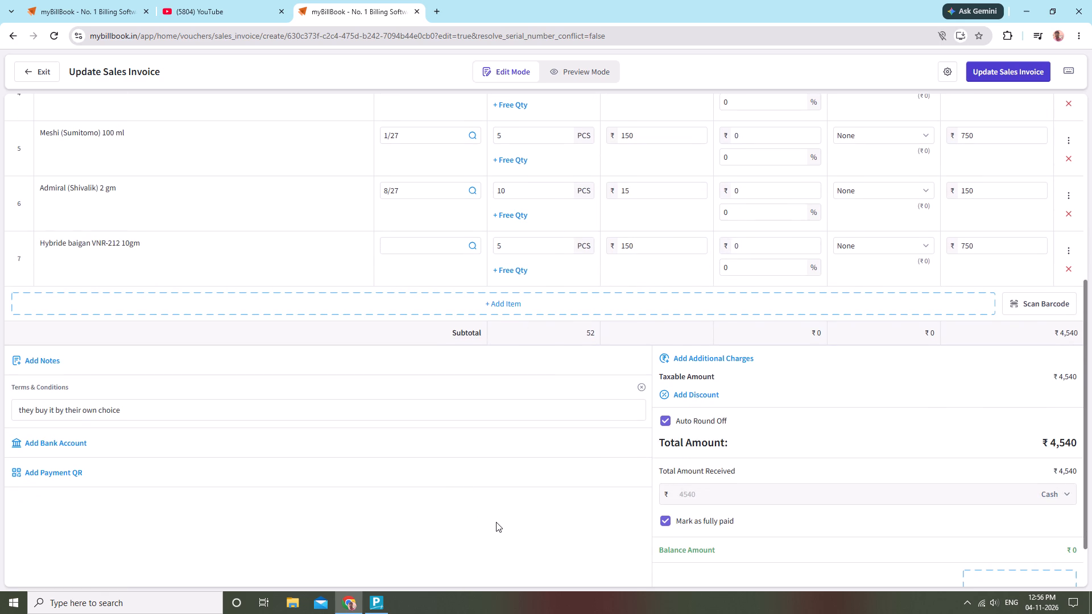
# Review the edited invoice's items, update the sales invoice and return to the sales invoice list.
pyautogui.scroll(6, 496, 522)
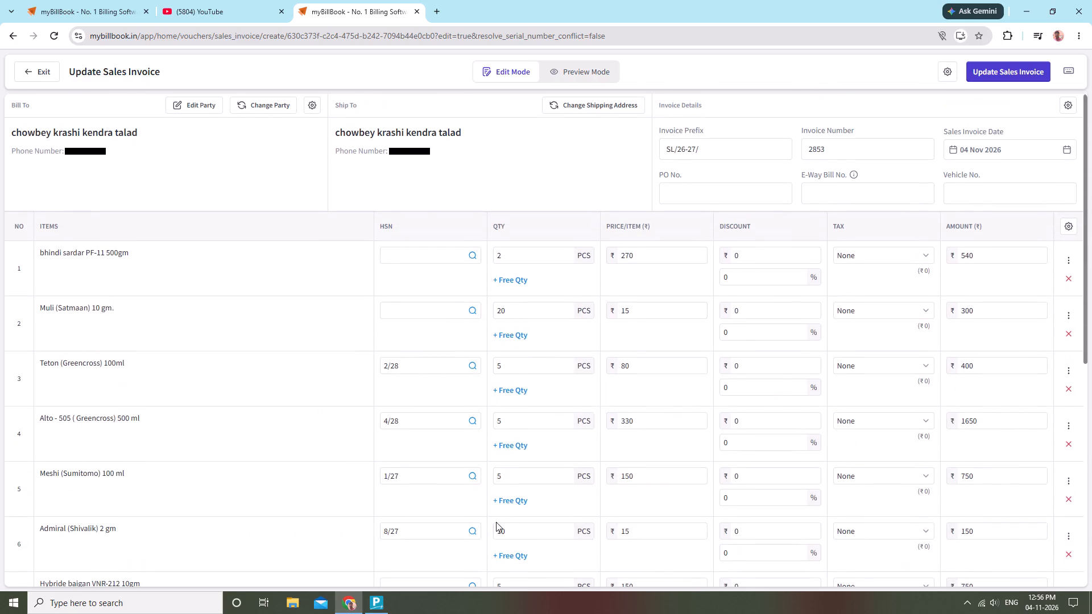
pyautogui.scroll(4, 496, 522)
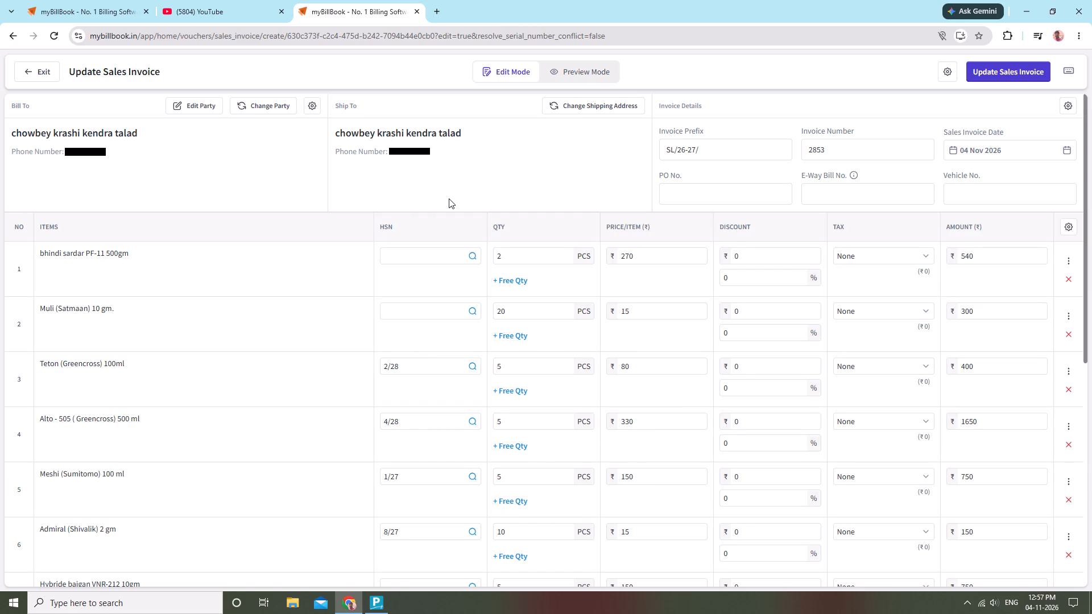
pyautogui.click(1004, 73)
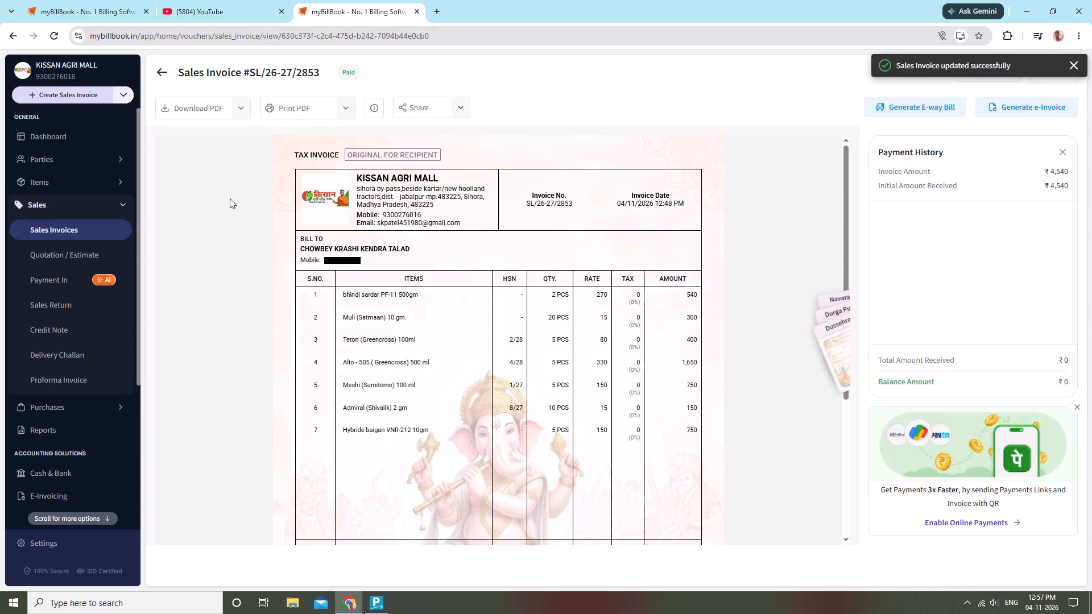
pyautogui.click(158, 73)
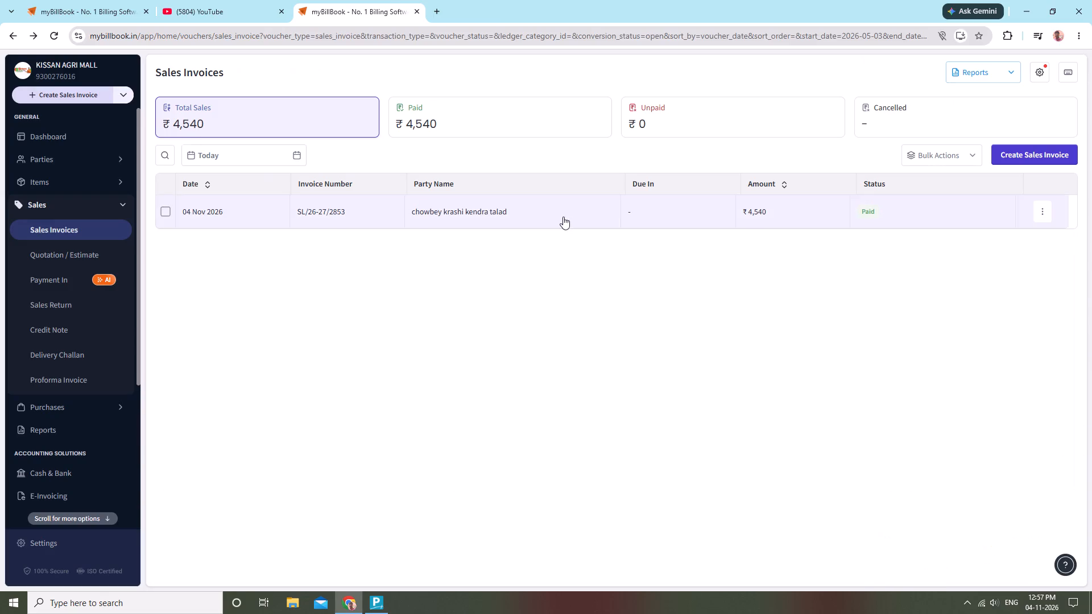
# Start a new sales invoice, search its items for "meshi", and exit without adding anything.
pyautogui.click(1012, 159)
pyautogui.write('meshi')
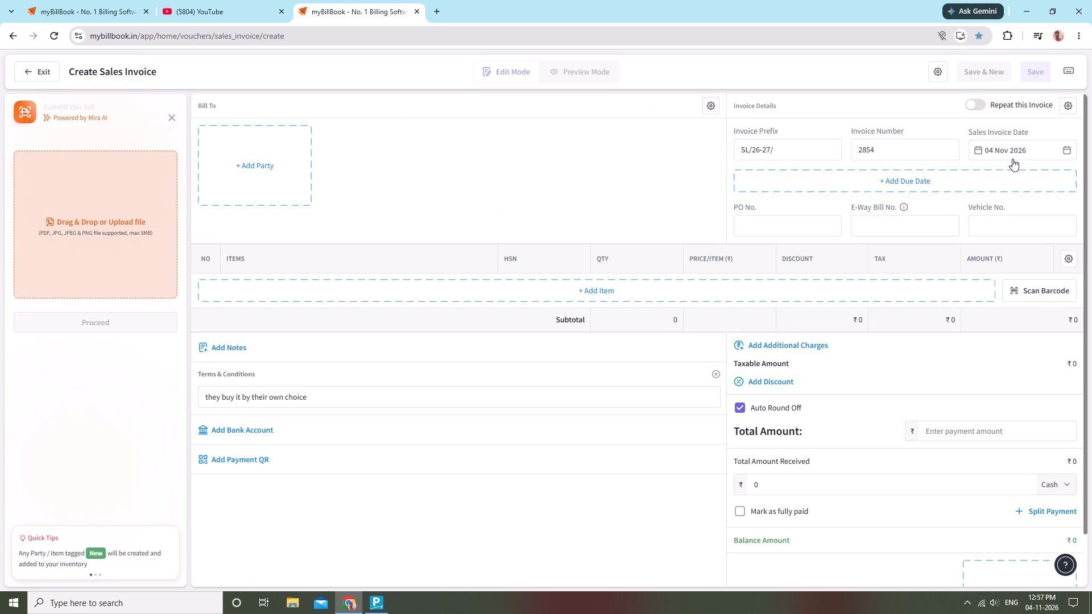
pyautogui.click(568, 289)
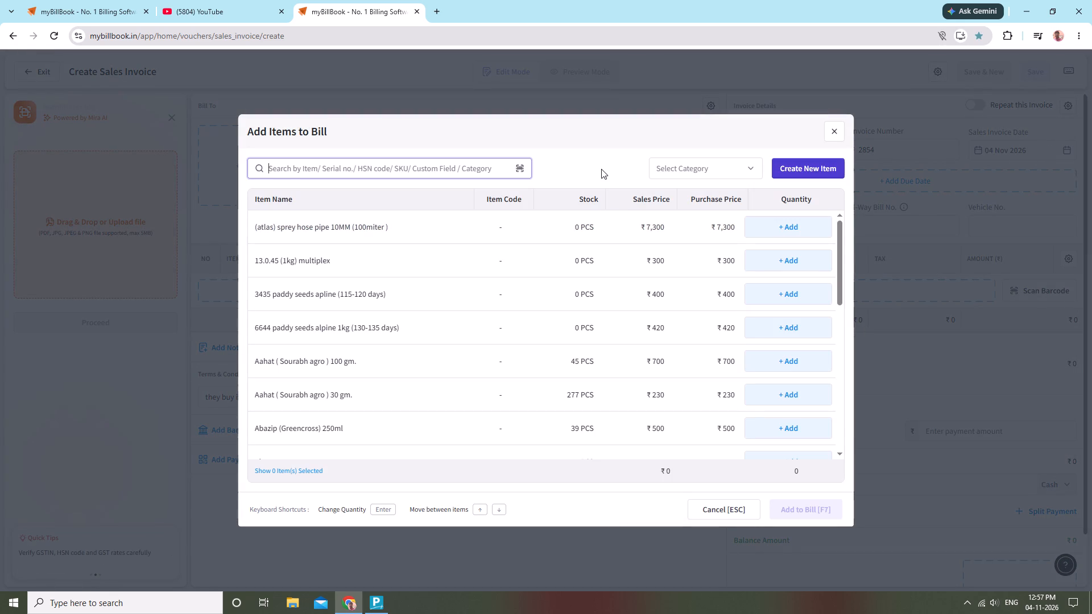
pyautogui.write('meshi')
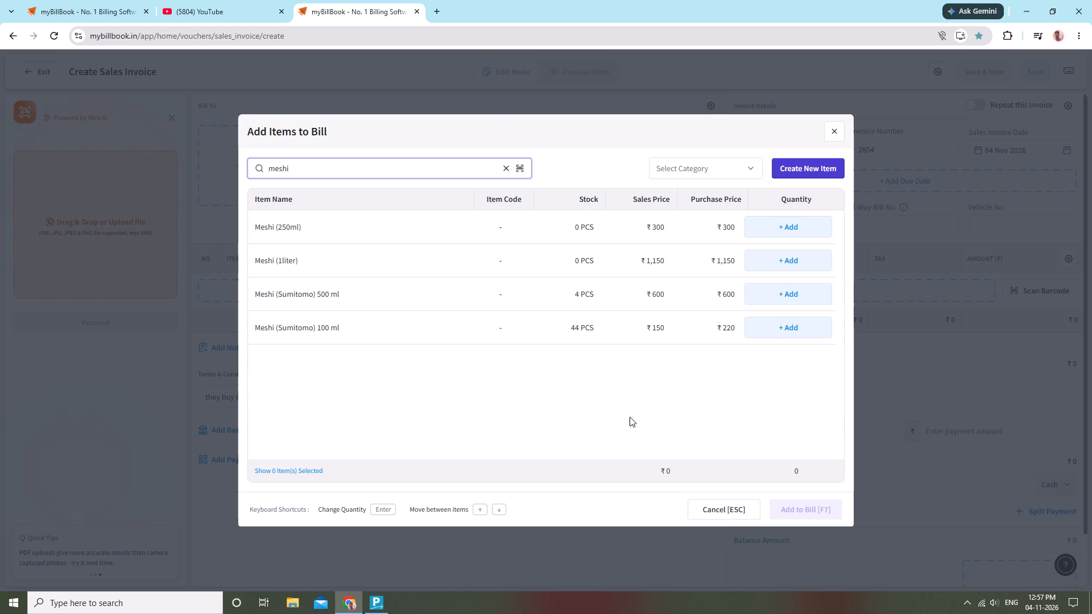
pyautogui.doubleClick(826, 131)
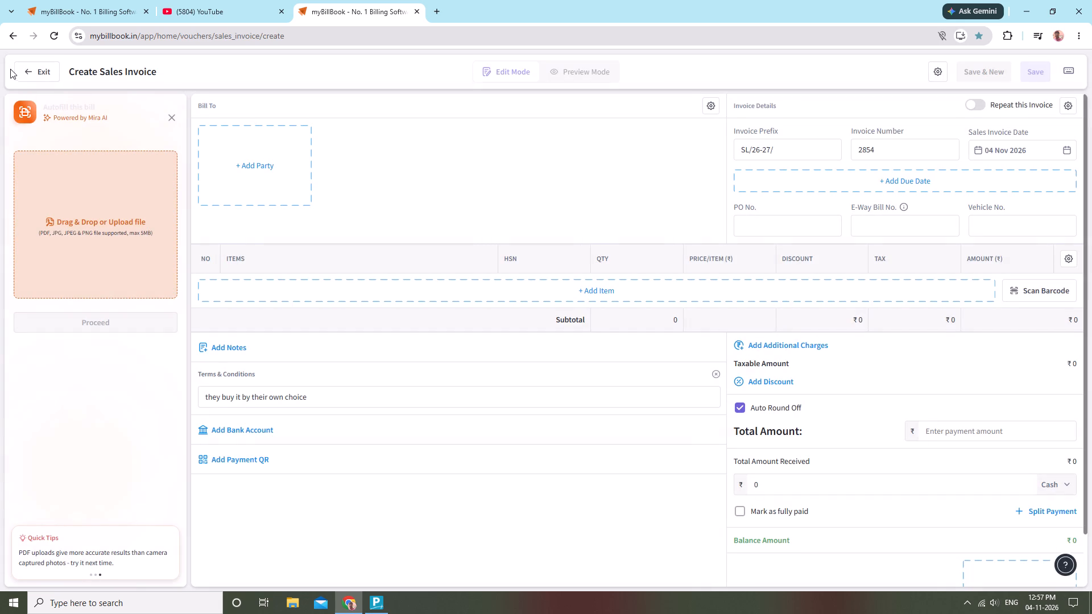
pyautogui.click(60, 76)
pyautogui.click(45, 74)
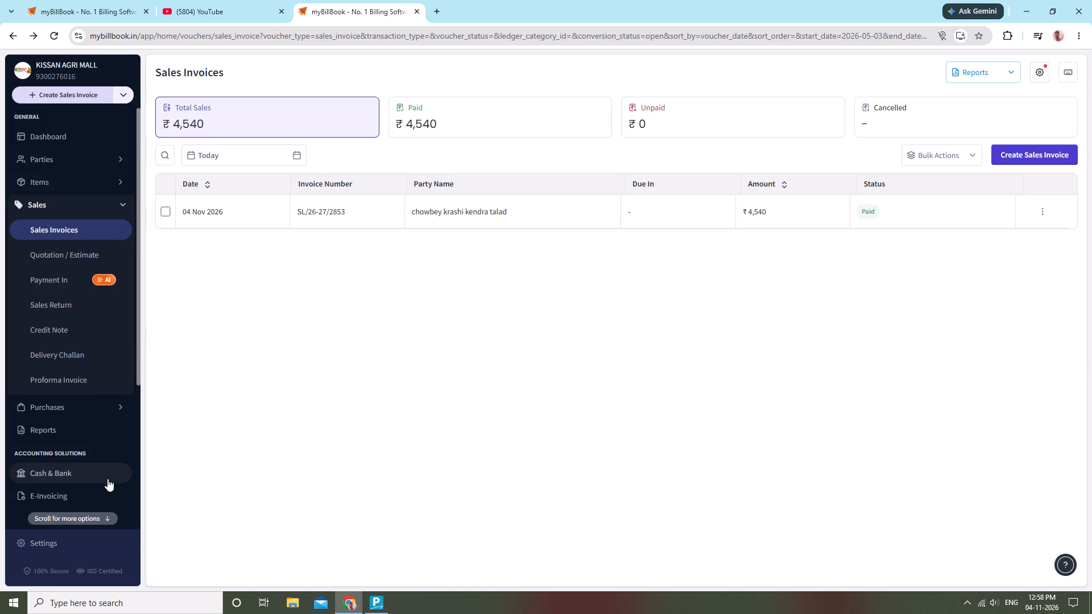
# Find "meshi" in the item inventory and save Meshi (Sumitomo) 100 ml with a sales price of ₹220.
pyautogui.click(42, 181)
pyautogui.click(192, 163)
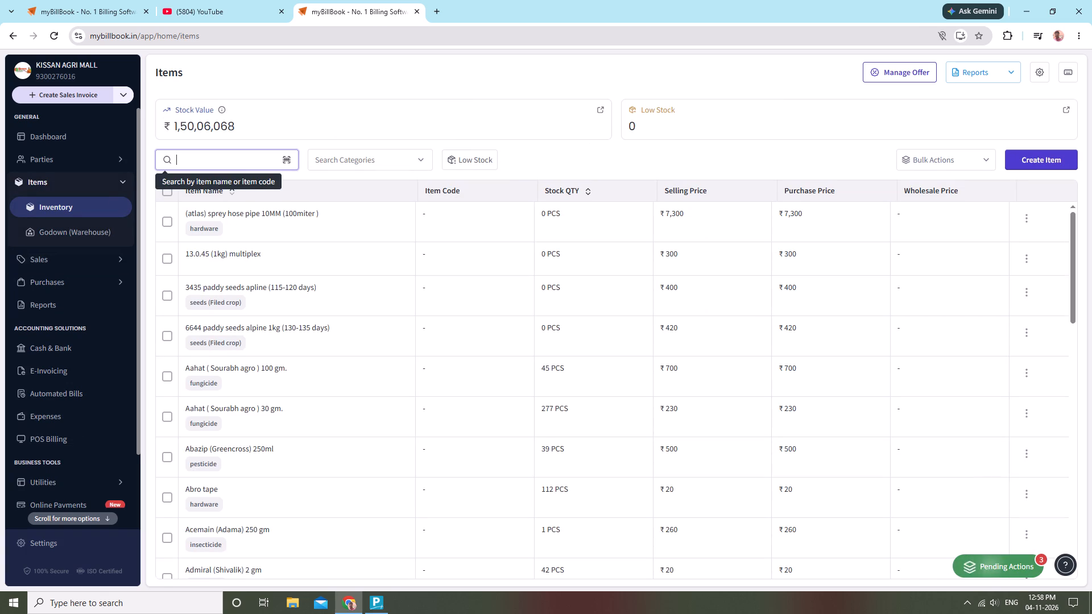
pyautogui.write('meshi')
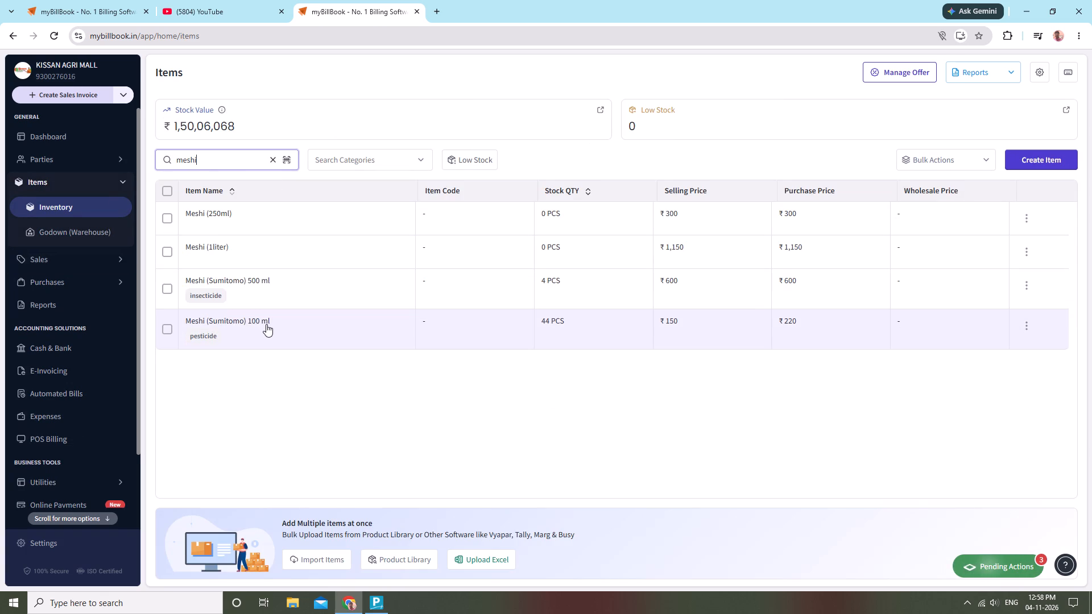
pyautogui.click(1029, 330)
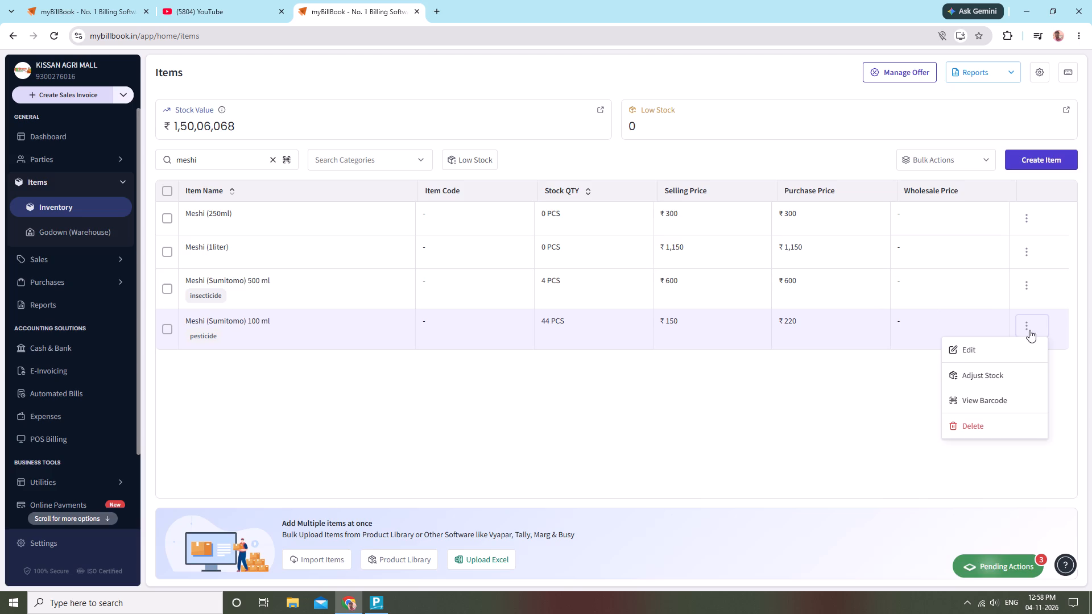
pyautogui.click(994, 350)
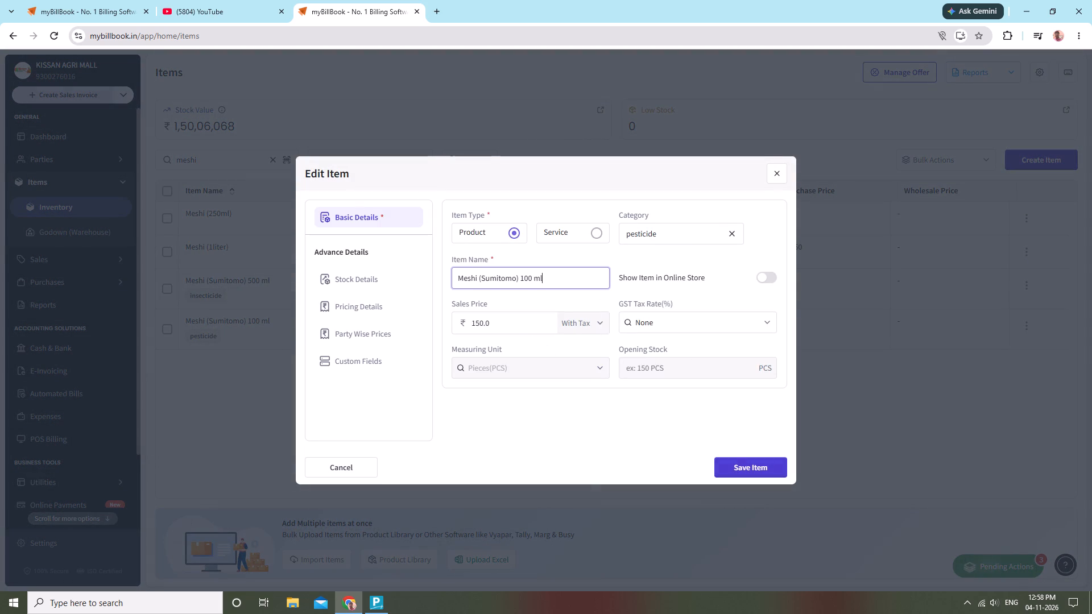
pyautogui.moveTo(512, 322); pyautogui.dragTo(454, 322)
pyautogui.write('220')
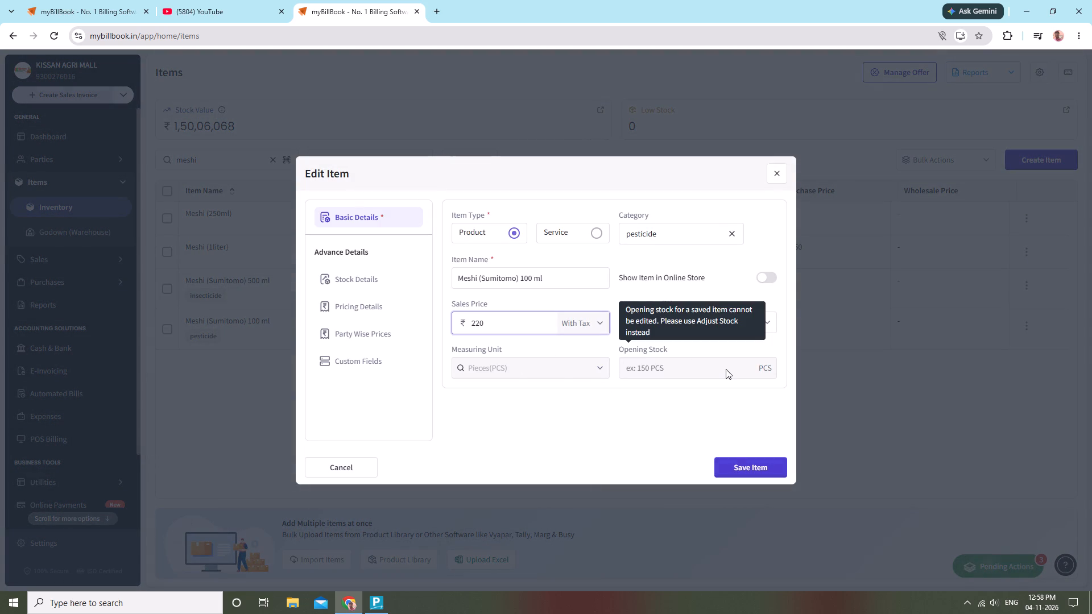
pyautogui.click(766, 470)
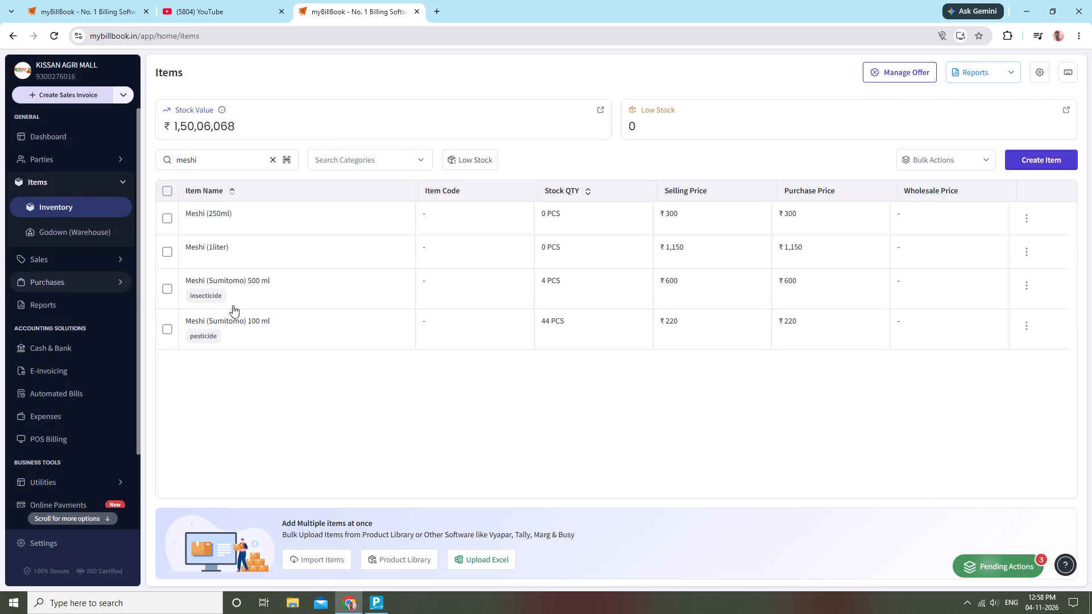
# Return to the sales invoices and filter the list to Today.
pyautogui.click(92, 263)
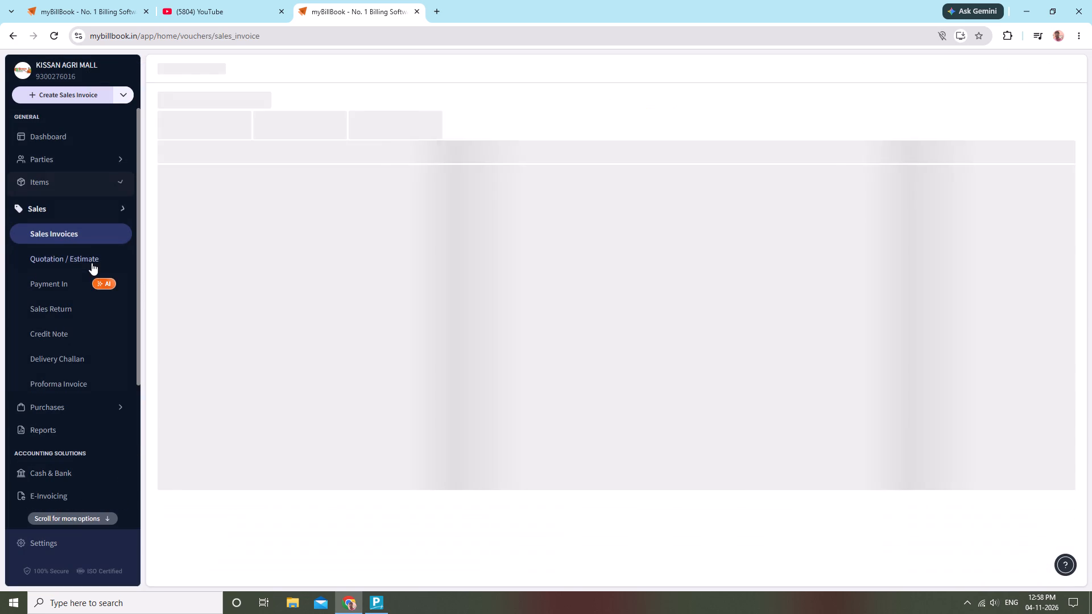
pyautogui.click(264, 152)
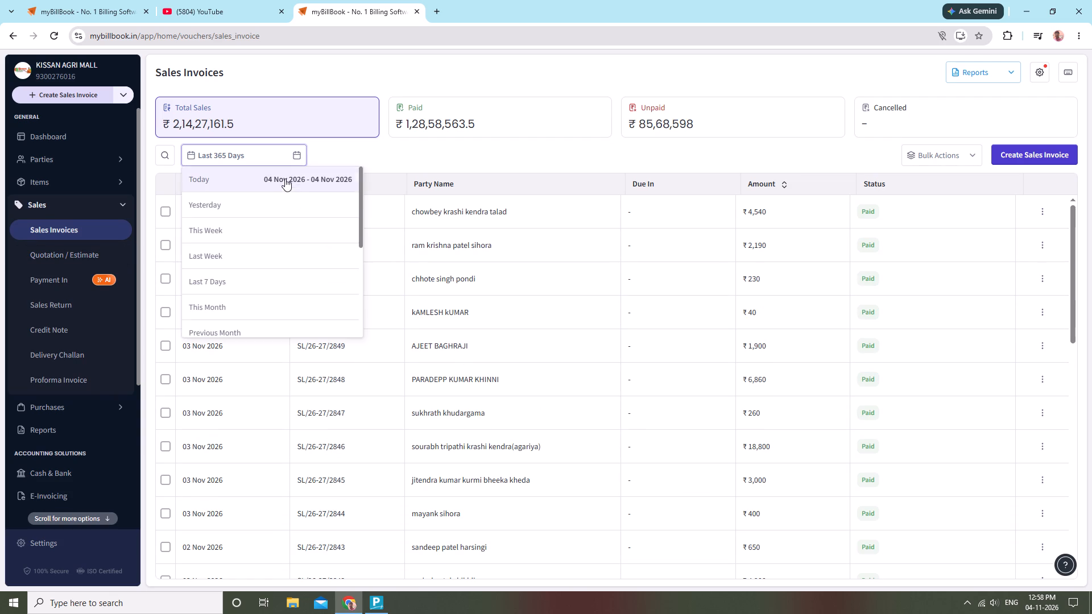
pyautogui.click(289, 185)
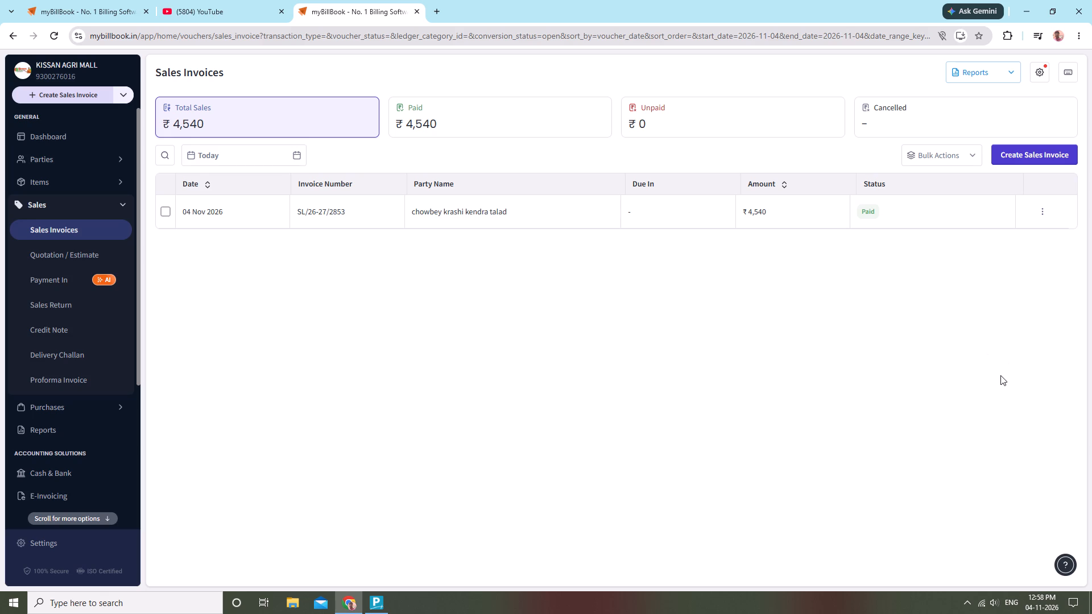
# Switch to YouTube, browse the home feed and play the NonStopLove Mashup video by Bollywood Latest Song.
pyautogui.click(187, 0)
pyautogui.scroll(-4, 564, 479)
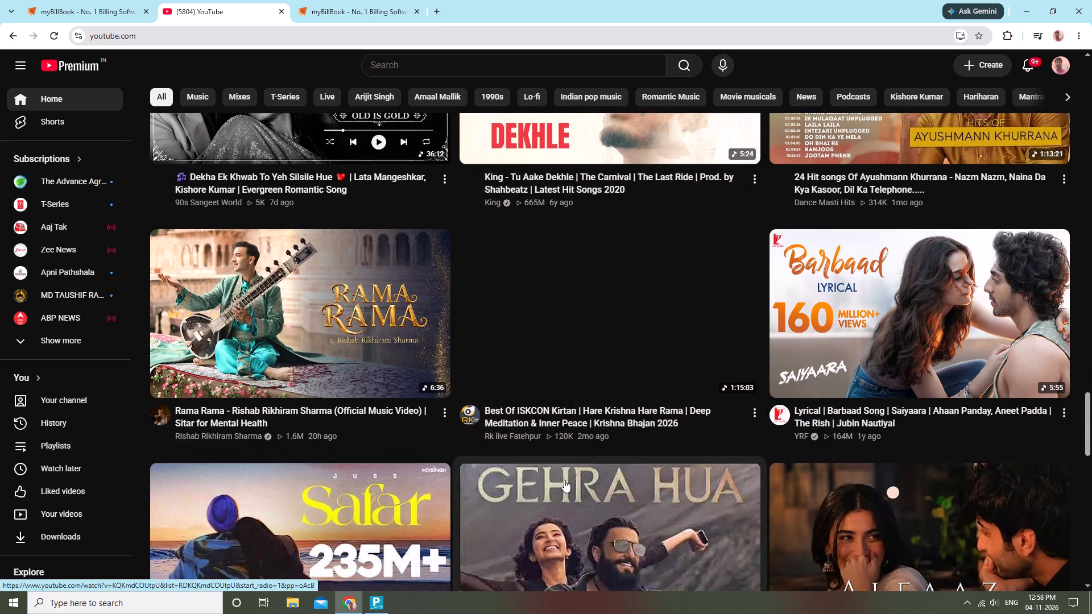
pyautogui.scroll(-5, 564, 480)
pyautogui.scroll(5, 564, 479)
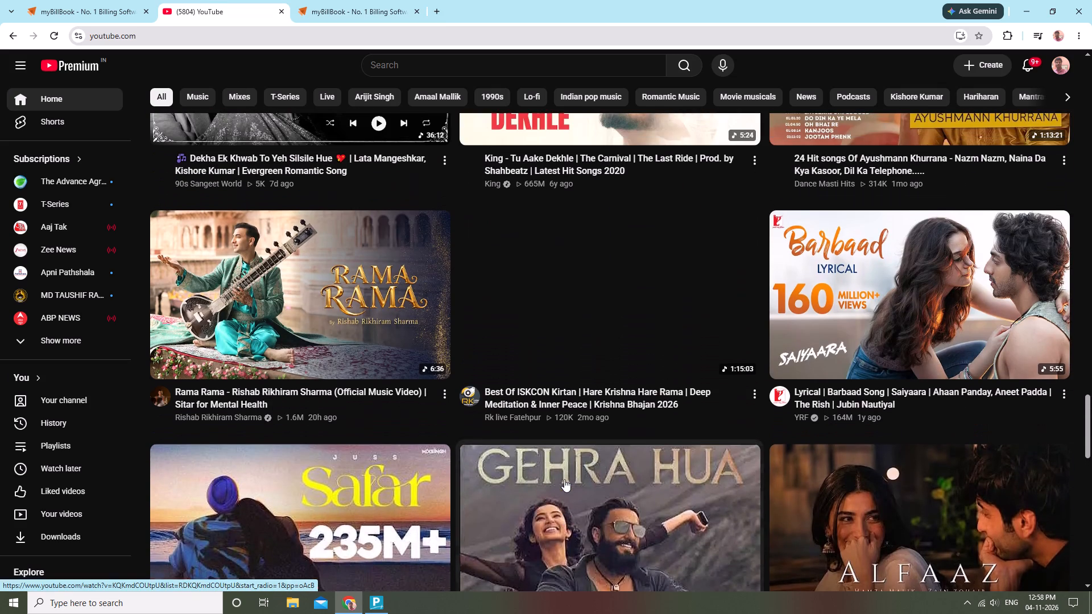
pyautogui.scroll(12, 564, 479)
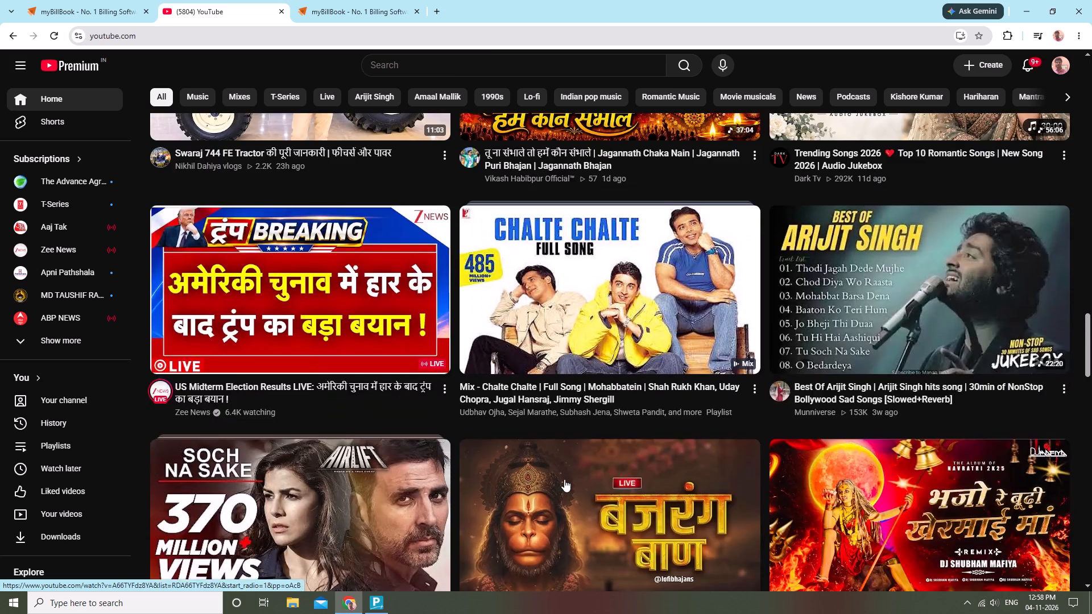
pyautogui.scroll(20, 564, 479)
pyautogui.scroll(3, 564, 479)
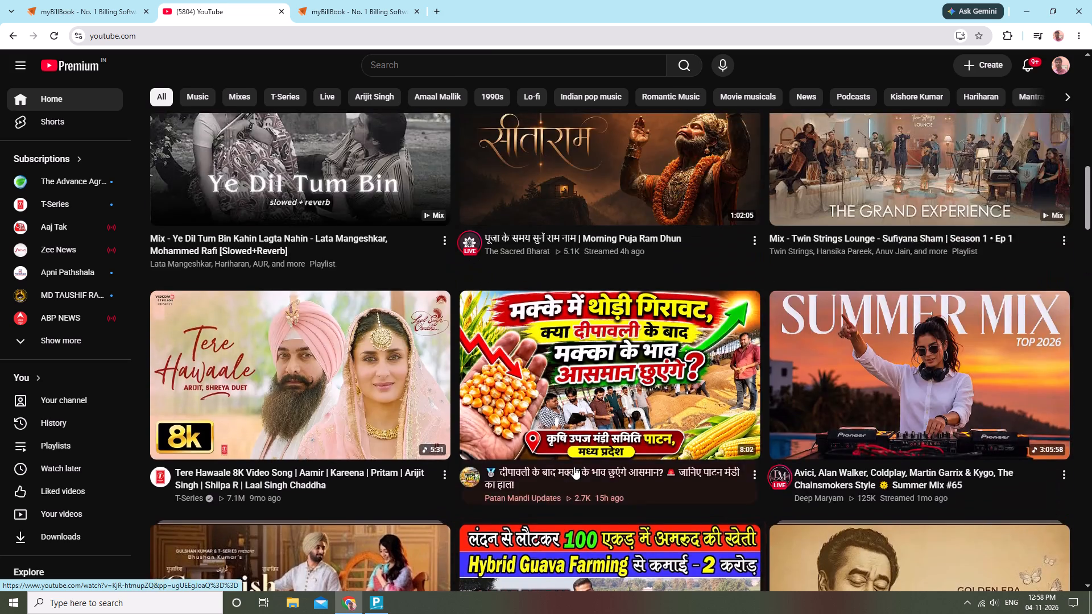
pyautogui.scroll(8, 574, 467)
pyautogui.doubleClick(829, 502)
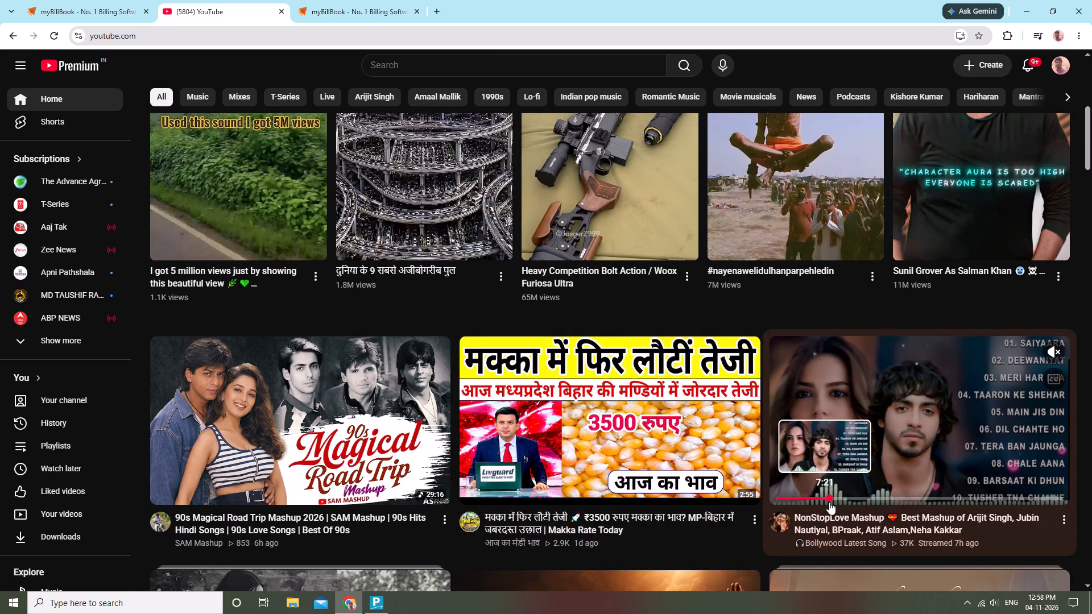
pyautogui.moveTo(810, 493); pyautogui.dragTo(767, 493)
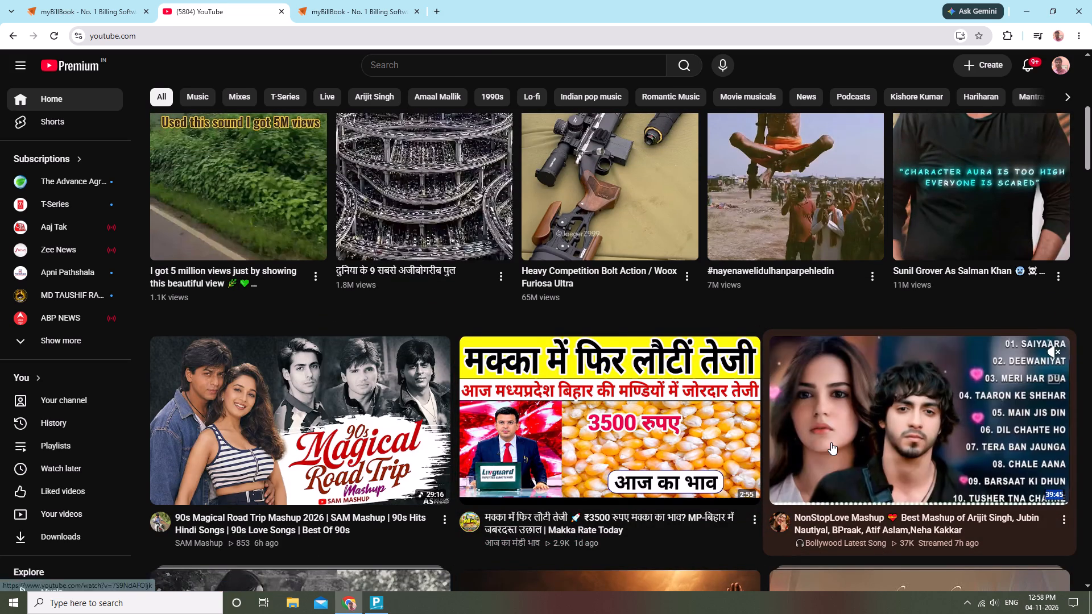
pyautogui.click(831, 442)
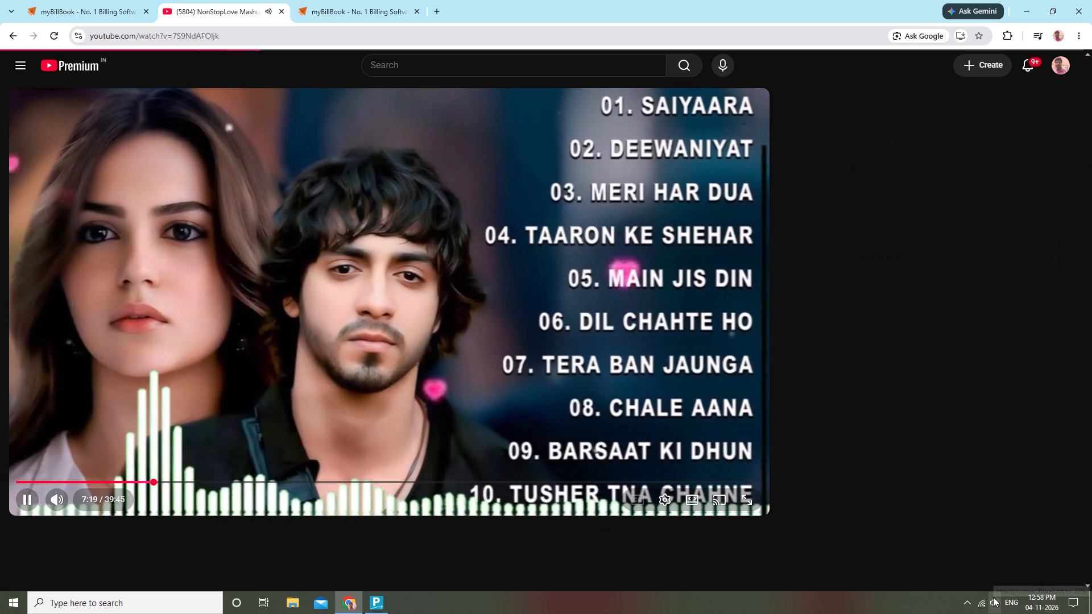
# Restart the mashup video from the beginning and lower the system's headphone volume.
pyautogui.click(993, 597)
pyautogui.scroll(-7, 994, 597)
pyautogui.click(993, 599)
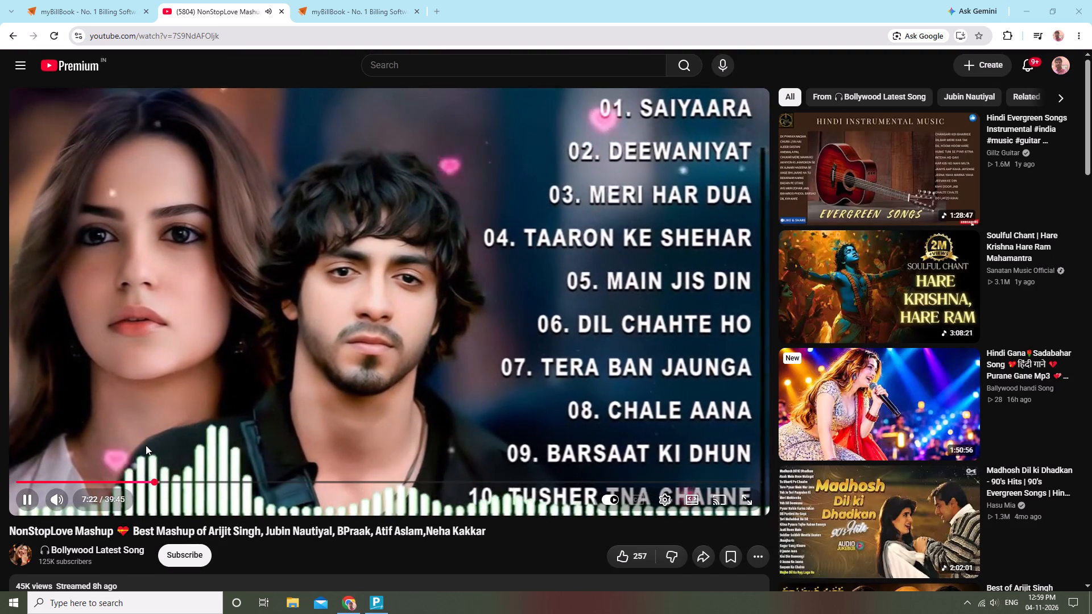
pyautogui.moveTo(154, 483); pyautogui.dragTo(0, 480)
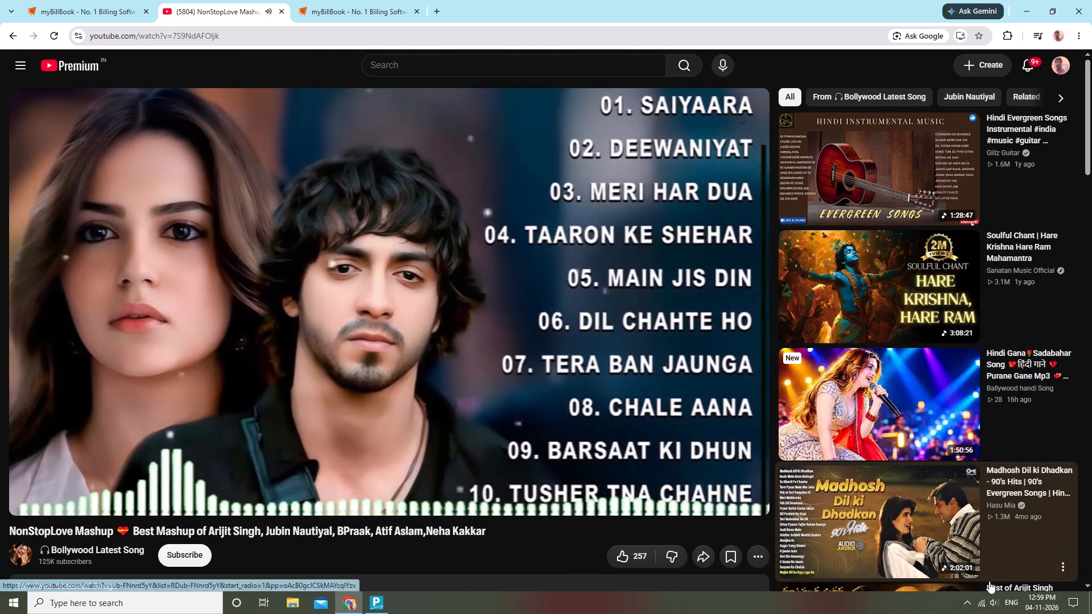
pyautogui.click(994, 595)
pyautogui.scroll(-1, 994, 604)
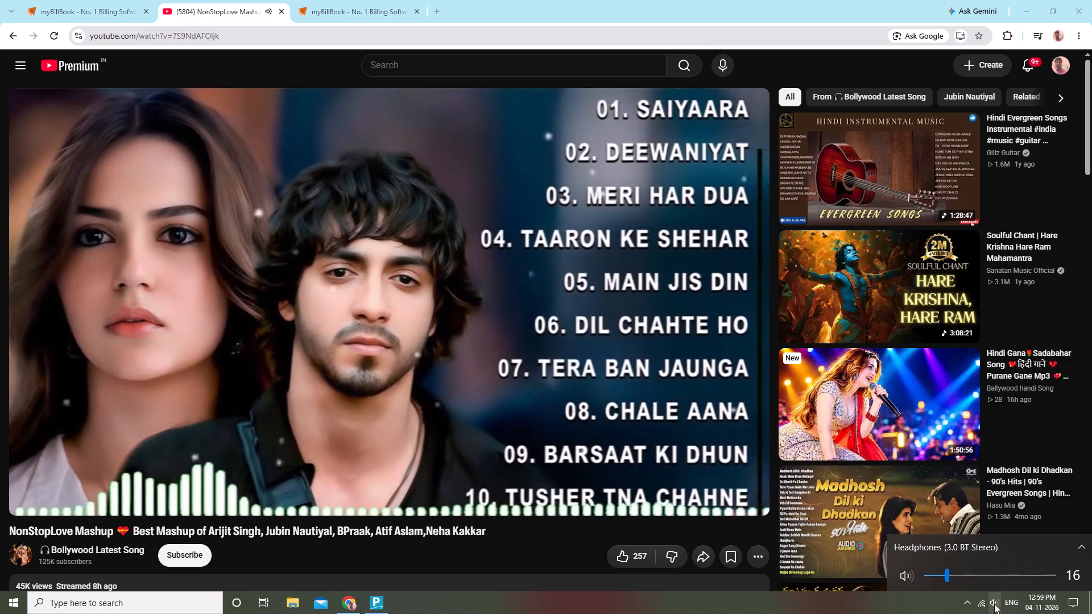
pyautogui.scroll(-1, 994, 604)
pyautogui.click(994, 604)
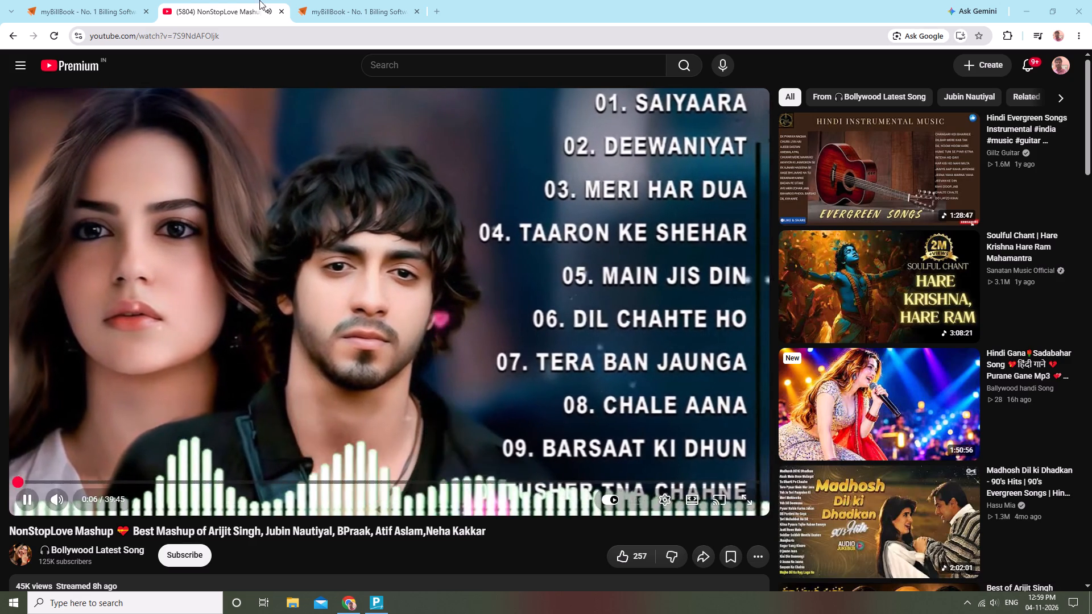
# Return to myBillBook, reload the outdated duplicate Sales Invoices page, close it and go to the remaining Sales Invoices page.
pyautogui.click(104, 0)
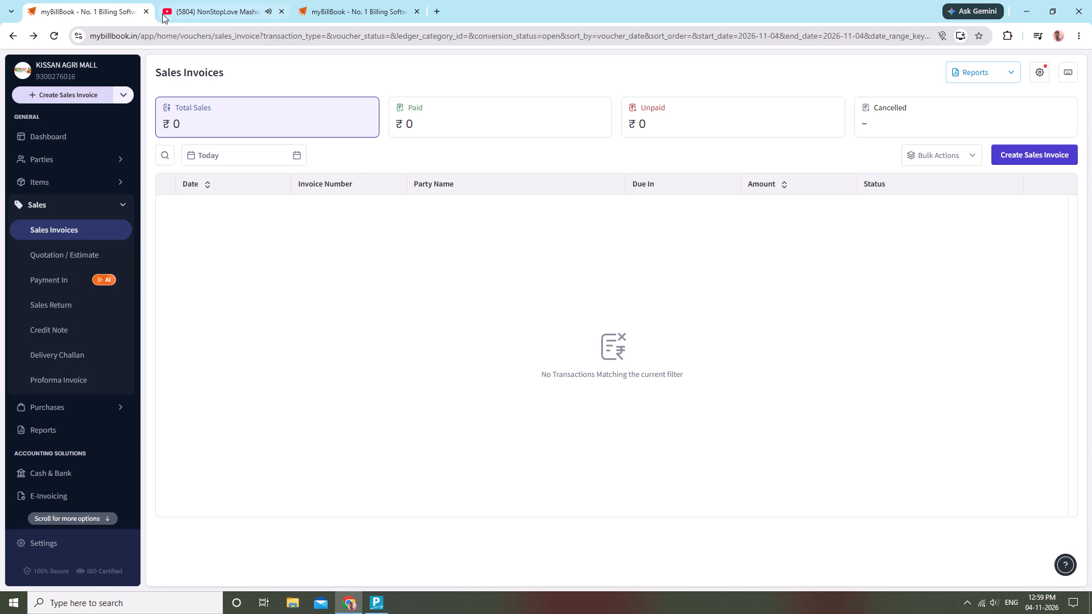
pyautogui.click(380, 9)
pyautogui.click(96, 13)
pyautogui.click(56, 35)
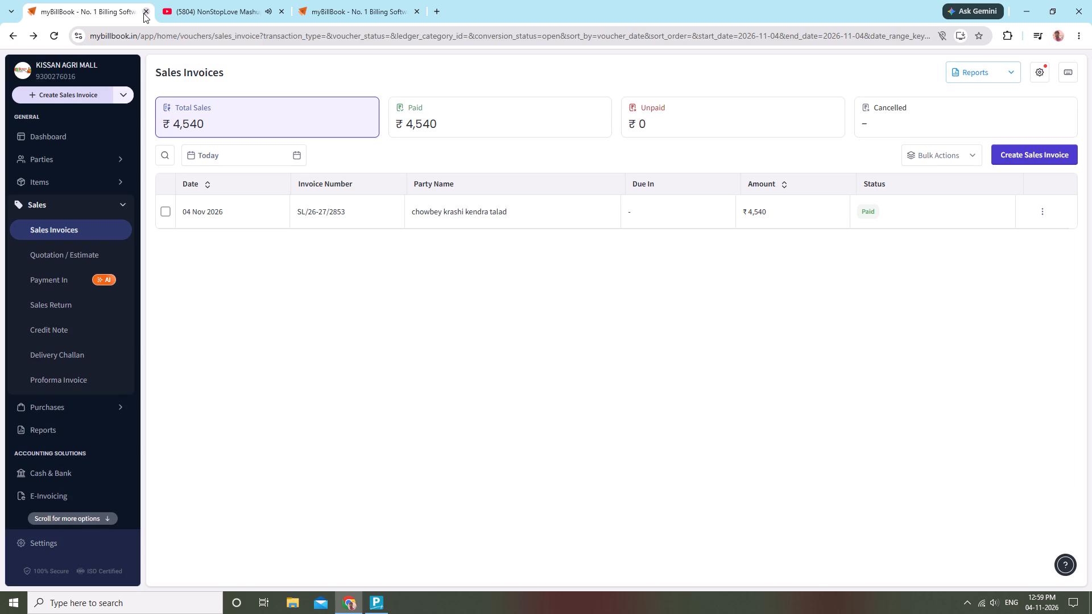
pyautogui.click(143, 13)
pyautogui.click(213, 0)
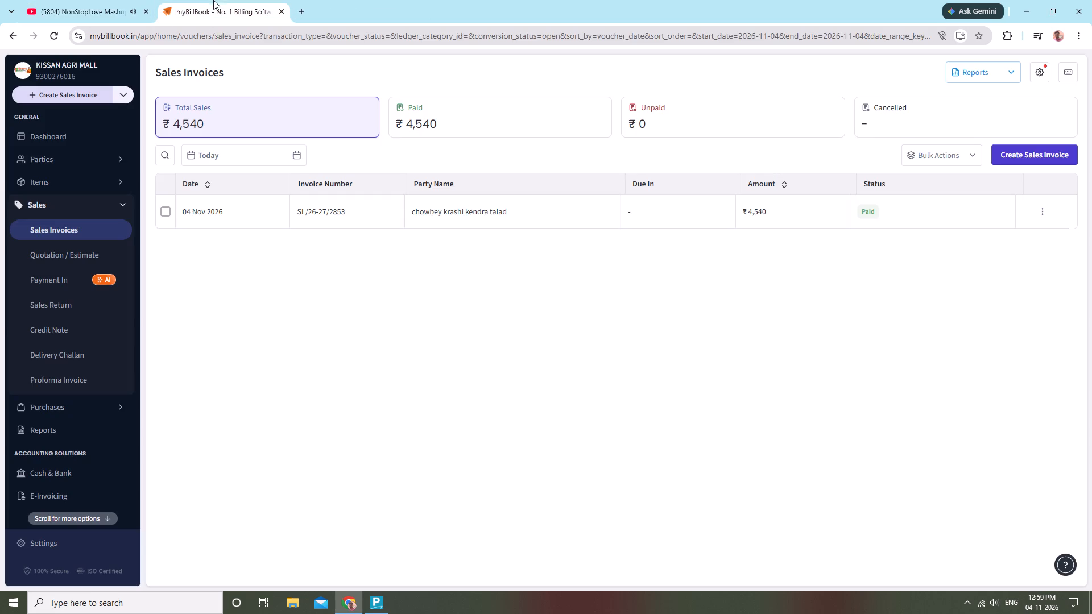
# Show the hidden background apps in the Windows notification area.
pyautogui.click(973, 603)
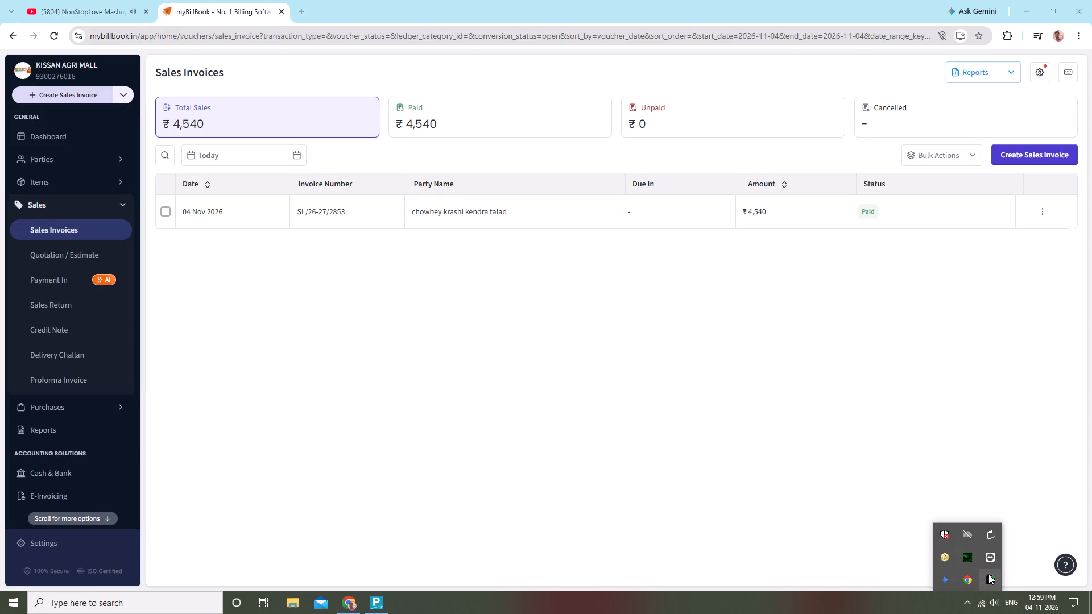
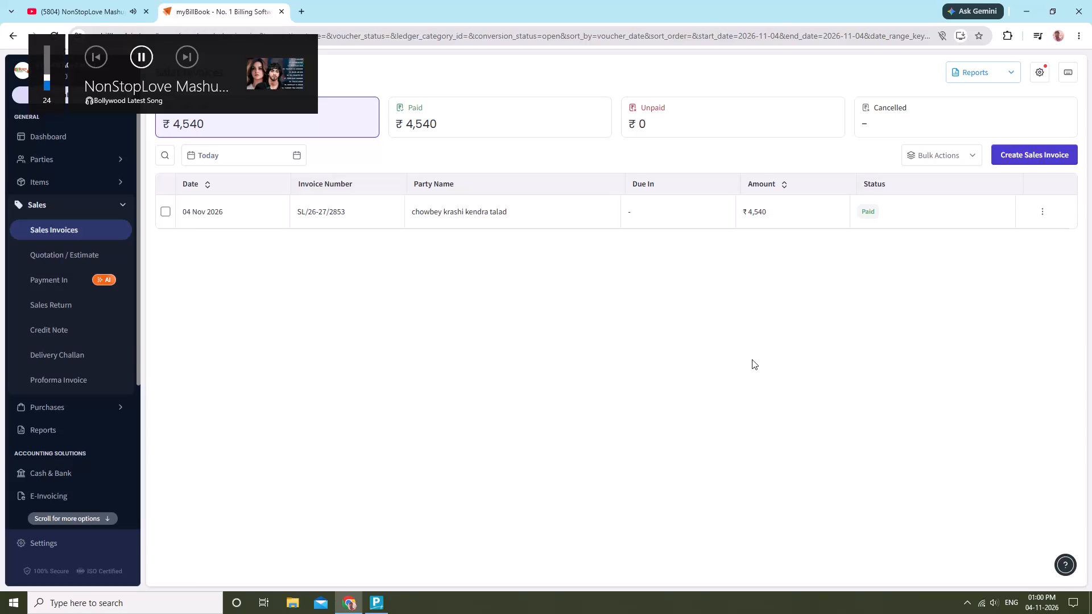
# Look through the playing NonStopLove Mashup video's page down to its comments, and return to the Sales Invoices page.
pyautogui.click(96, 1)
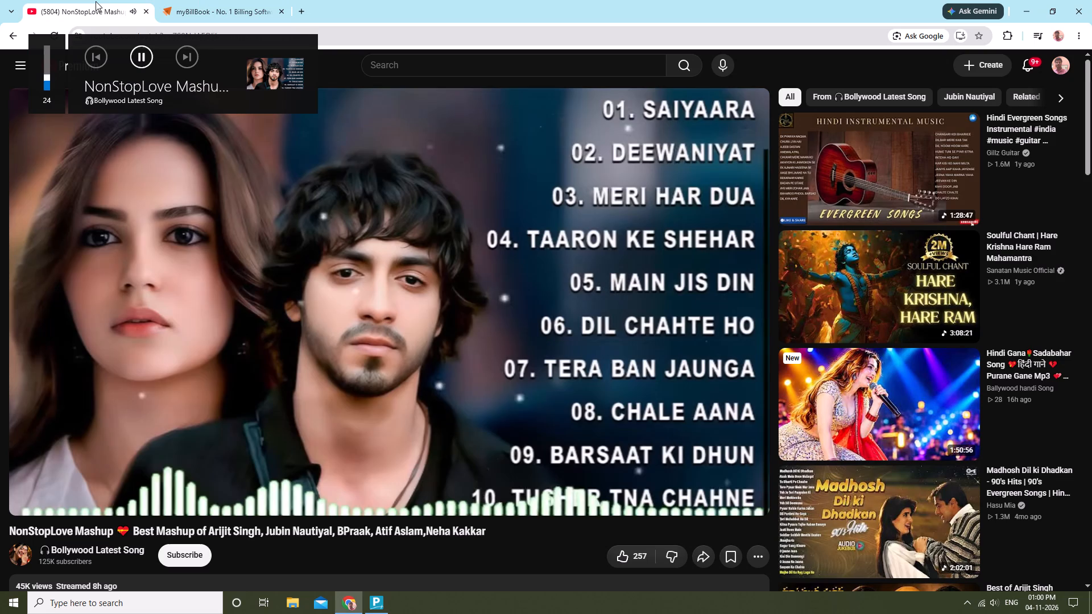
pyautogui.scroll(-9, 386, 313)
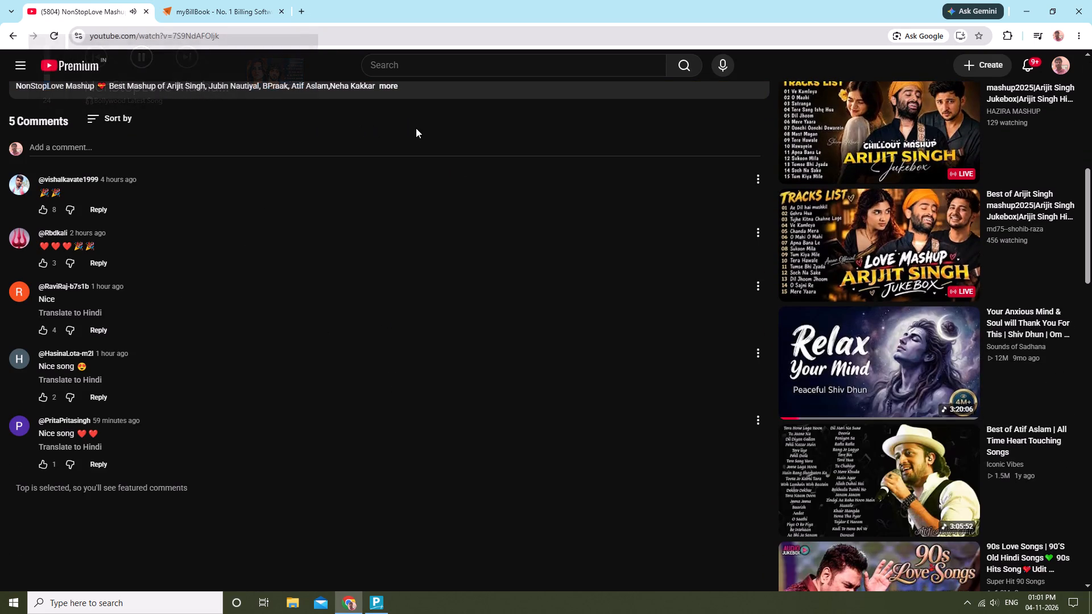
pyautogui.click(231, 0)
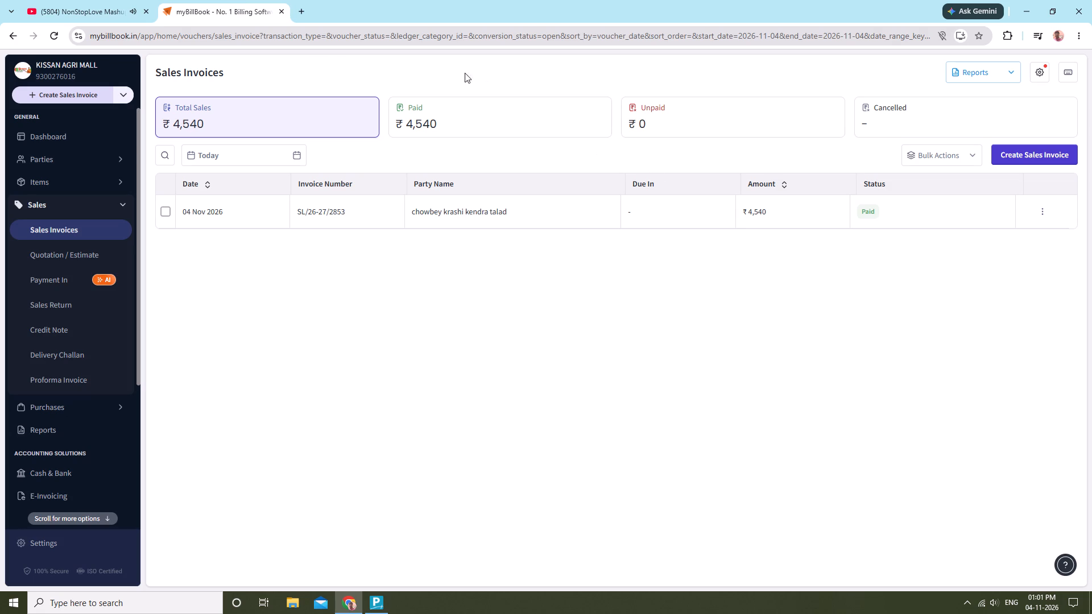
# Open the YouTube home page in a new browser tab.
pyautogui.click(301, 13)
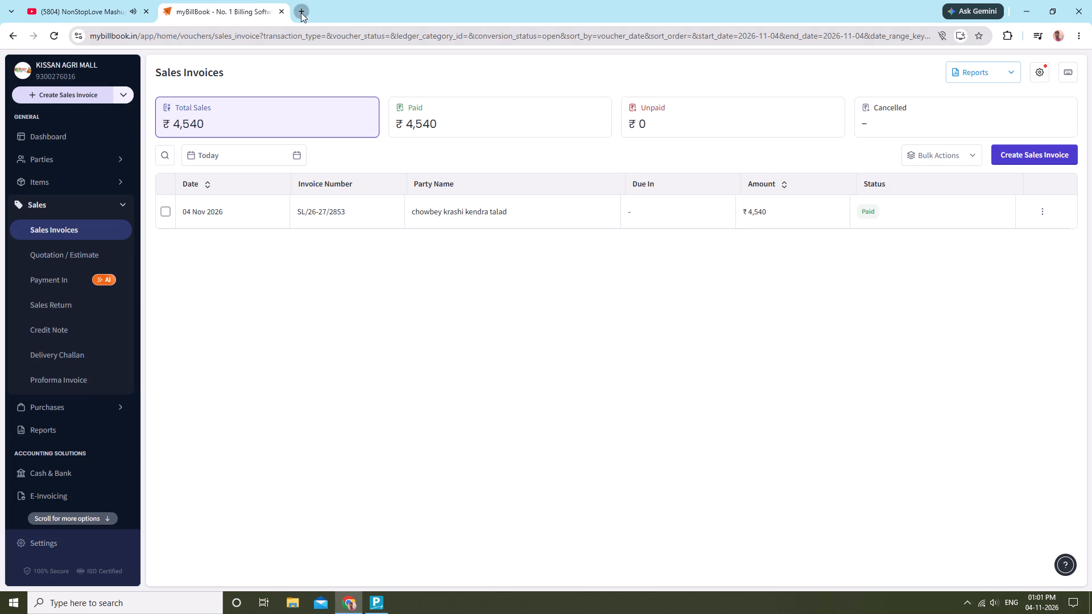
pyautogui.click(416, 315)
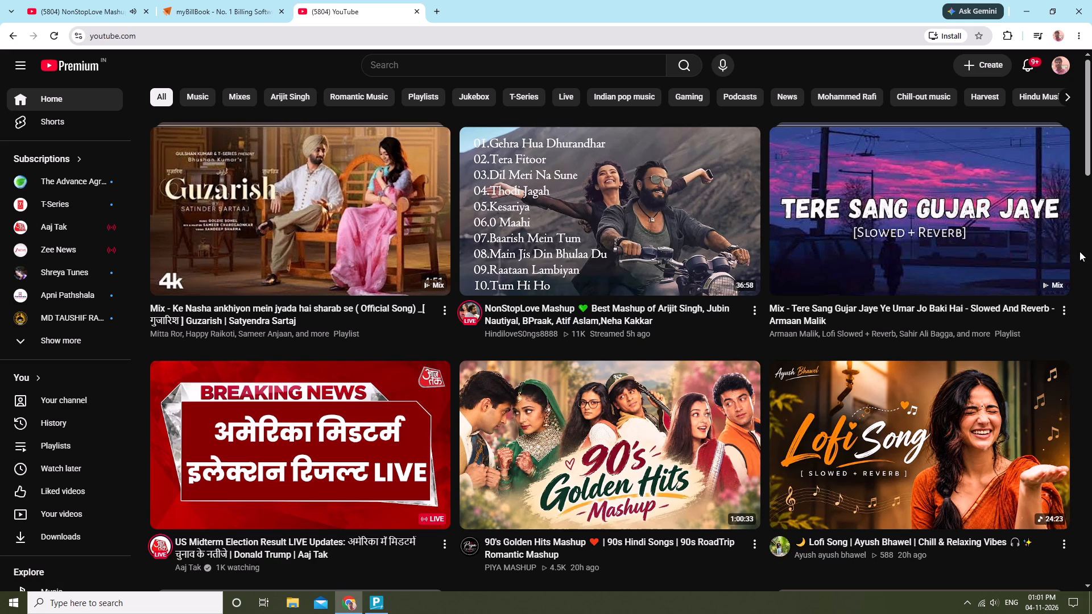
# Browse the recommended videos and mixes in the YouTube home feed for other music to play.
pyautogui.scroll(-5, 1079, 251)
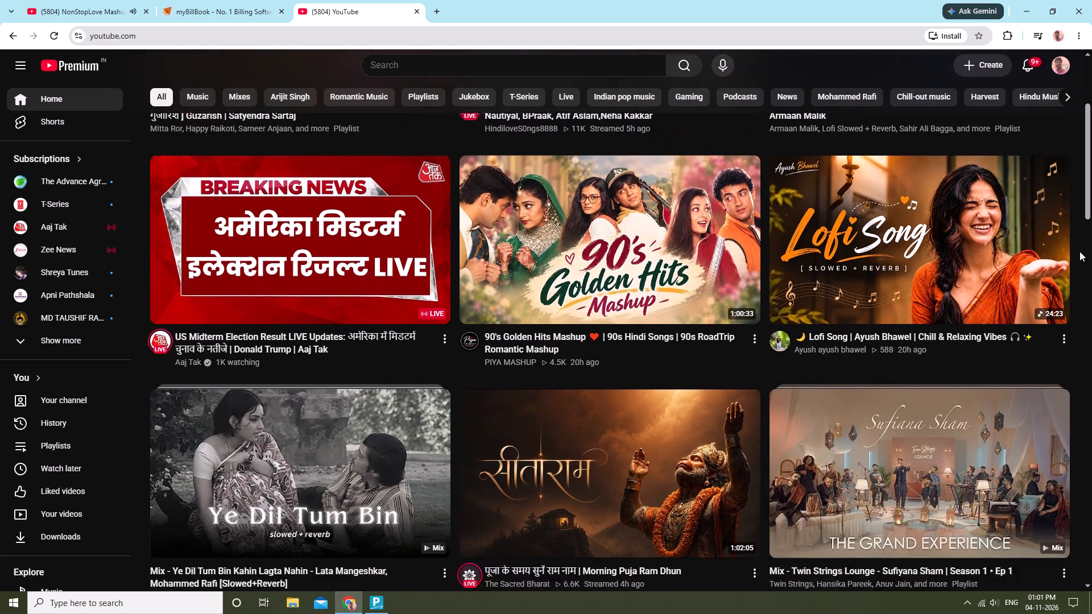
pyautogui.scroll(-8, 1079, 251)
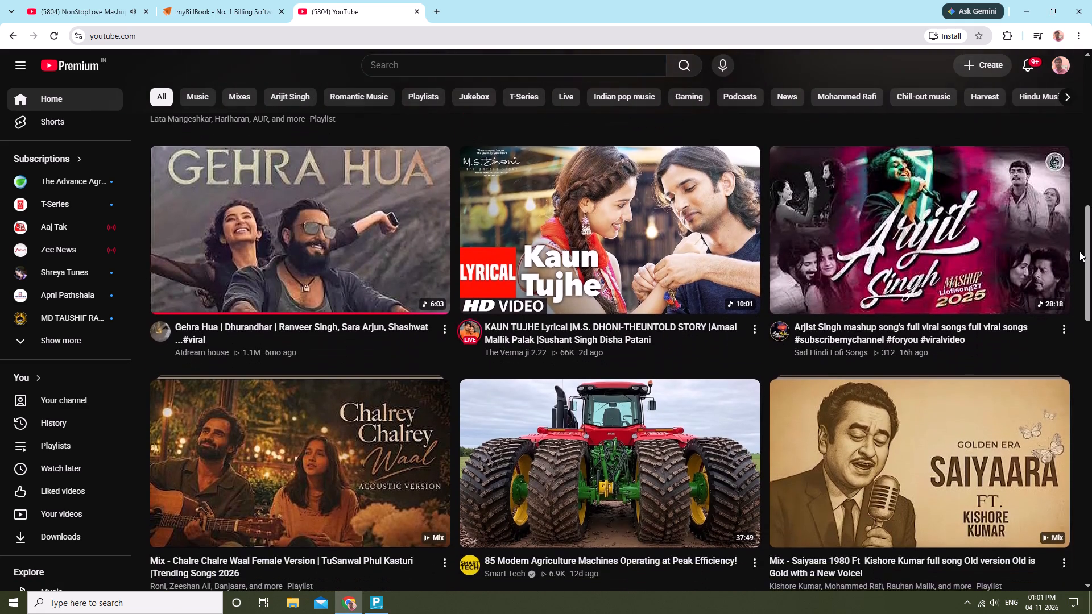
pyautogui.scroll(-2, 1079, 251)
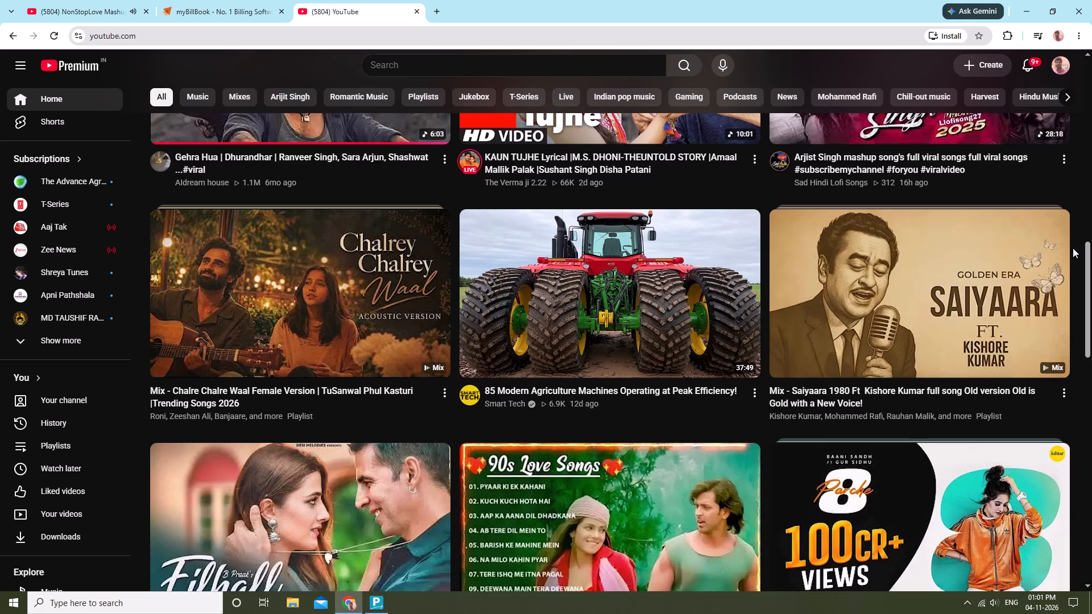
pyautogui.scroll(-10, 1073, 248)
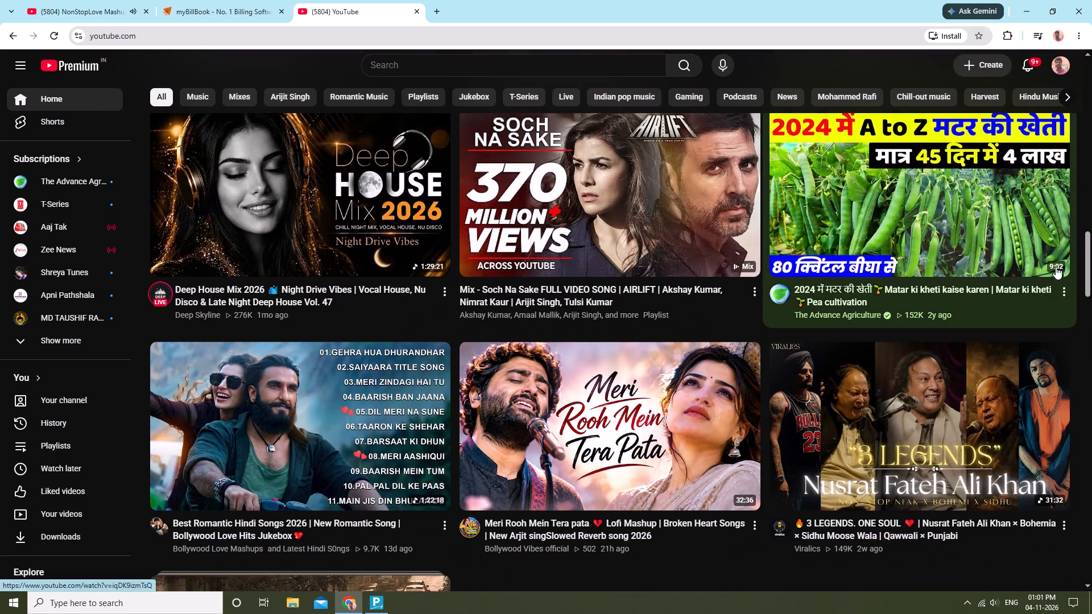
pyautogui.scroll(-4, 1056, 267)
pyautogui.rightClick(1056, 267)
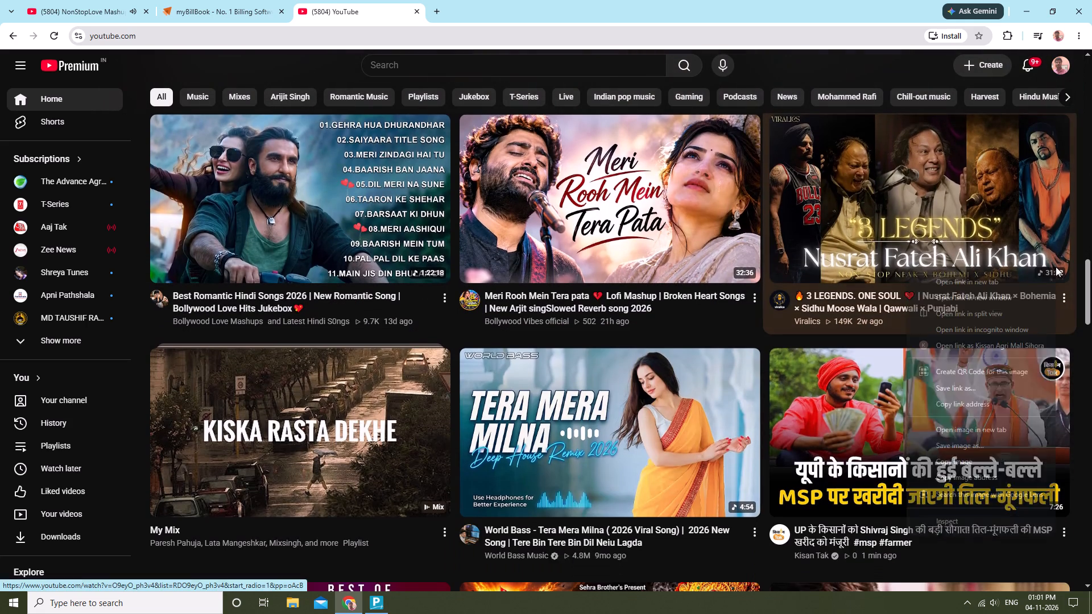
pyautogui.click(1091, 202)
pyautogui.scroll(-8, 1091, 245)
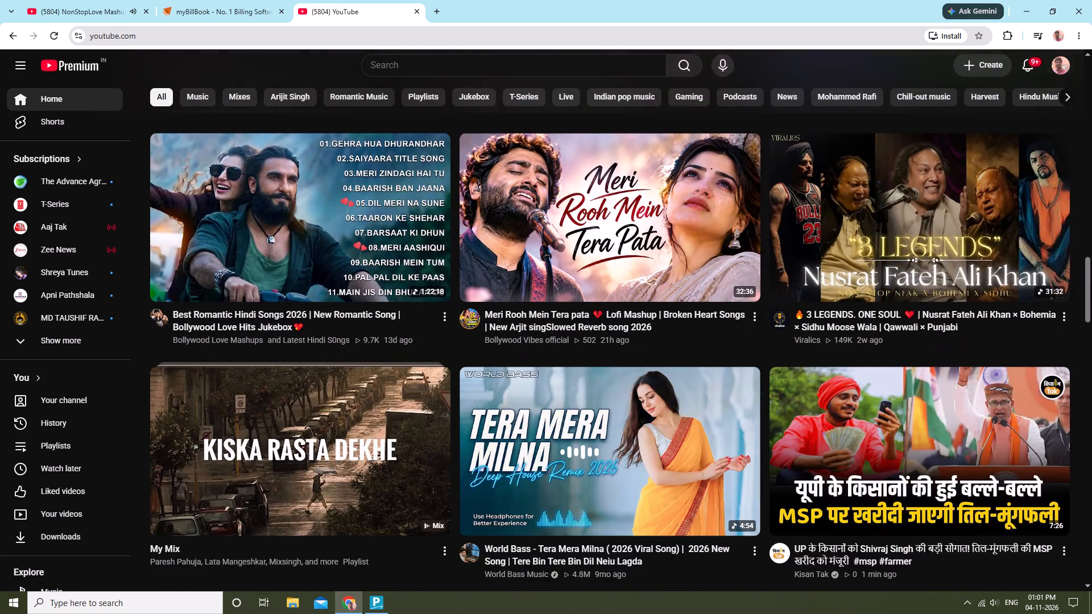
pyautogui.scroll(-3, 1091, 287)
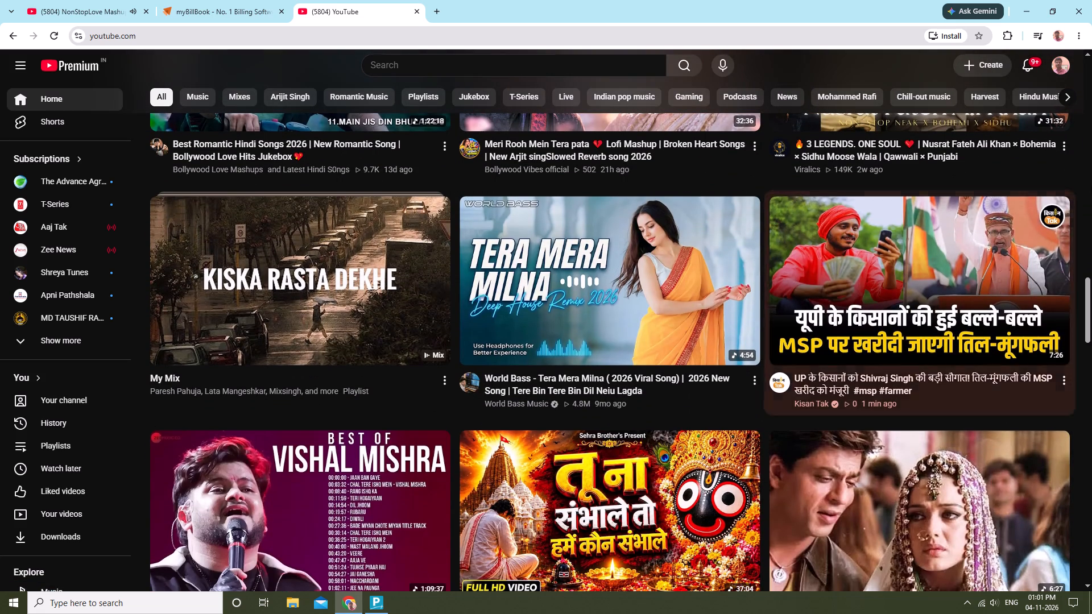
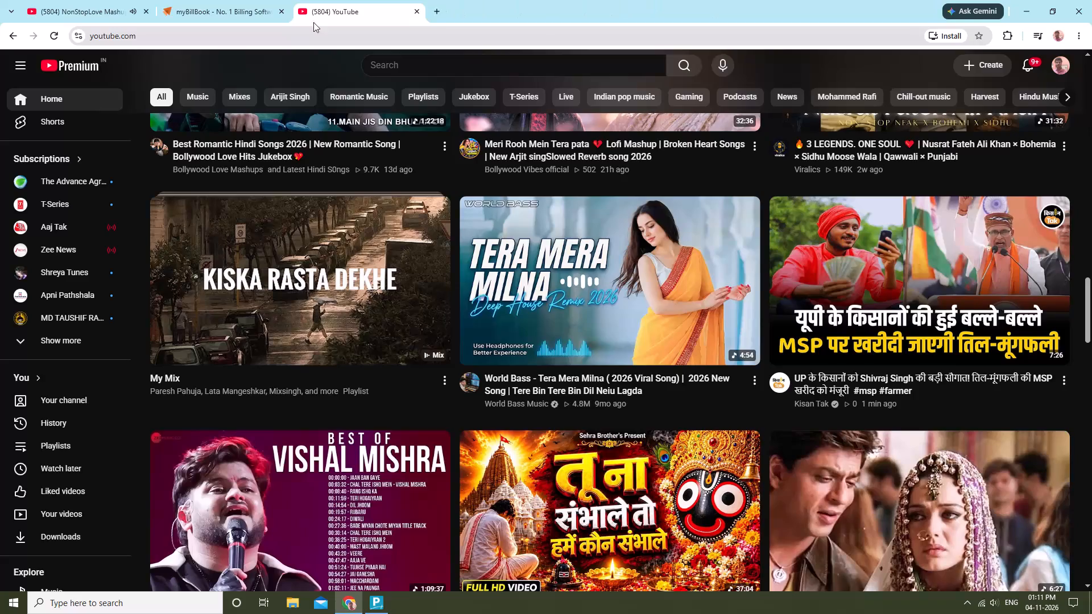
# Switch to myBillBook and start a new sales invoice.
pyautogui.click(257, 11)
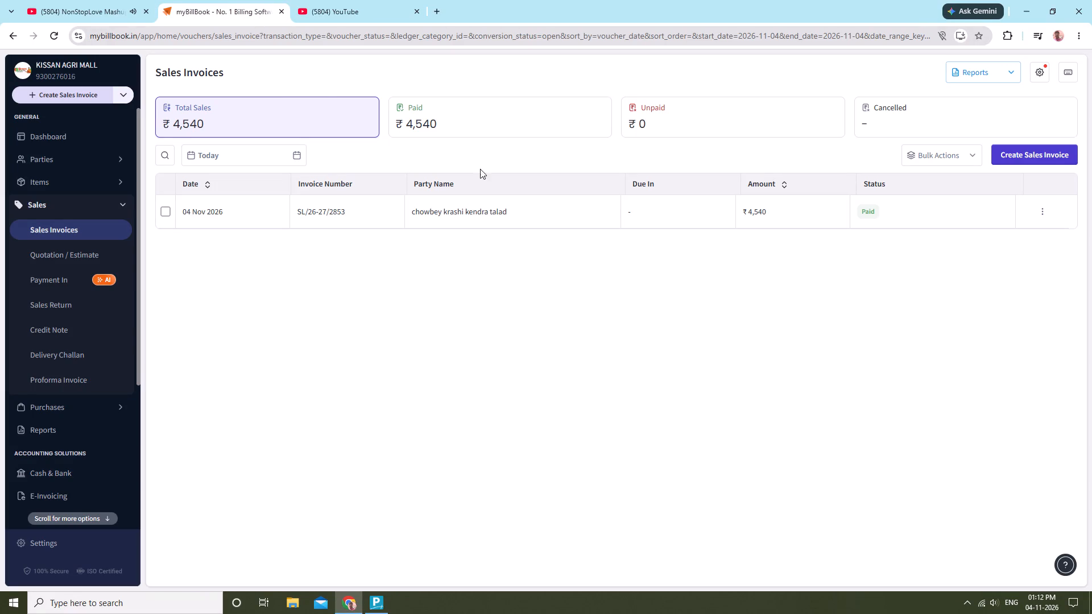
pyautogui.click(1054, 158)
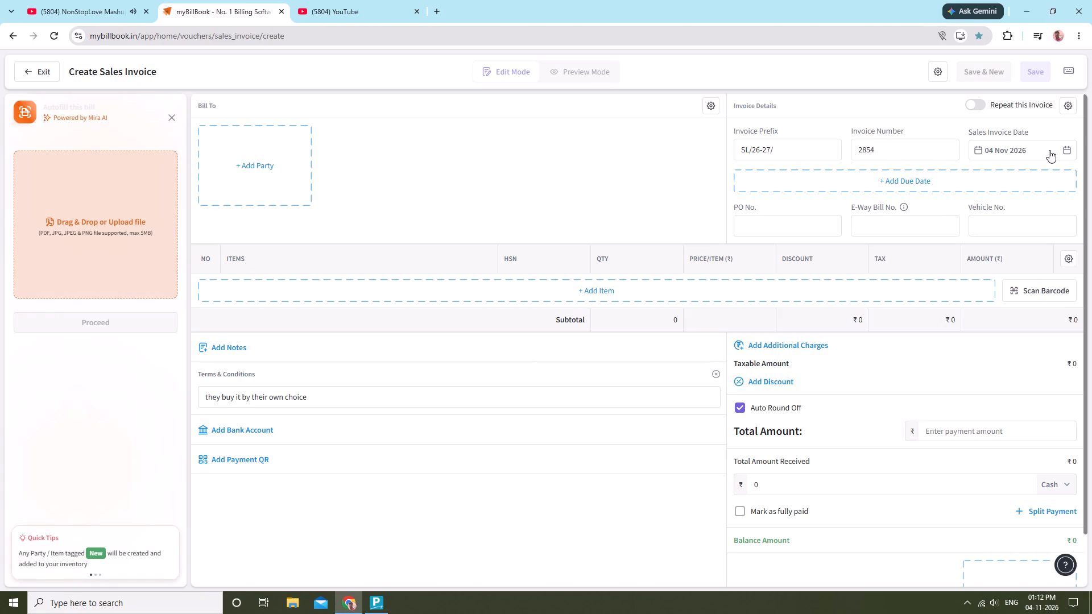
# Search the items for the bill for "turanti", trying the shorter spellings "turant" and "tura", and close the item picker.
pyautogui.click(666, 292)
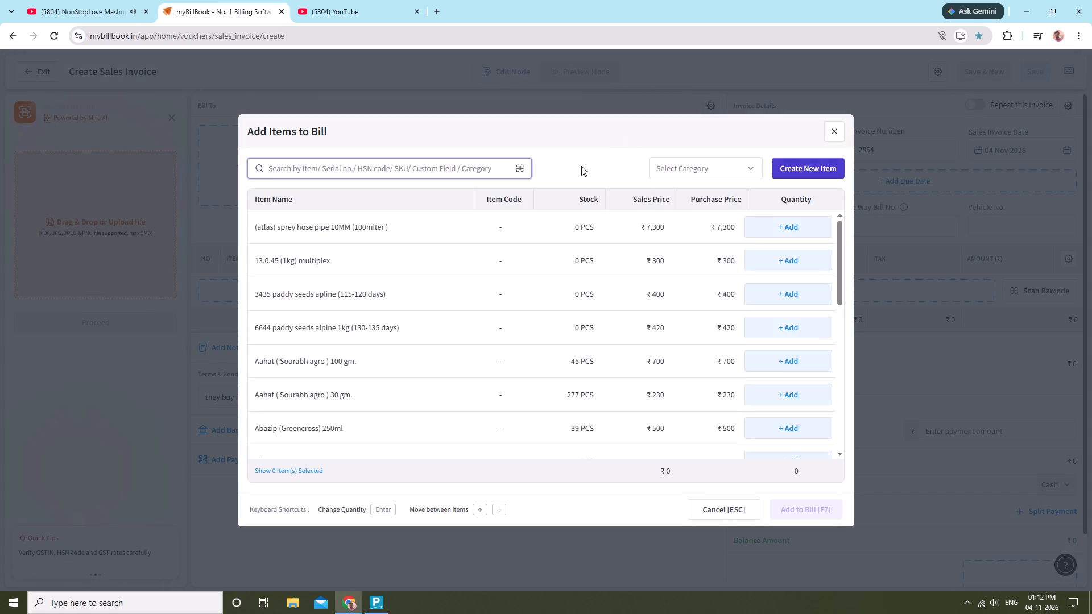
pyautogui.write('turanti')
pyautogui.press('BackSpace')
pyautogui.press('BackSpace')
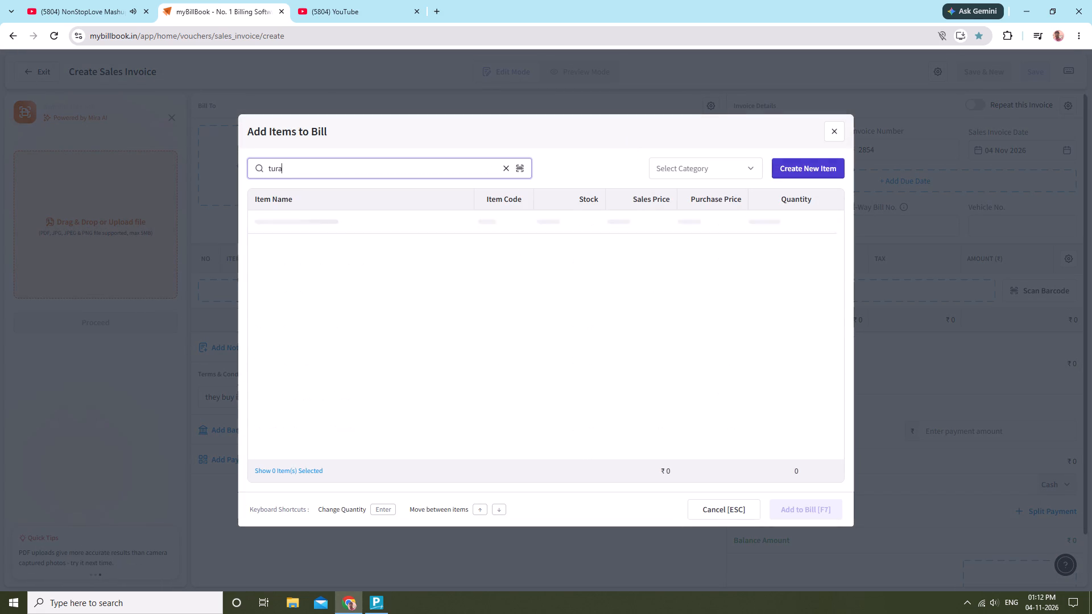
pyautogui.press('BackSpace')
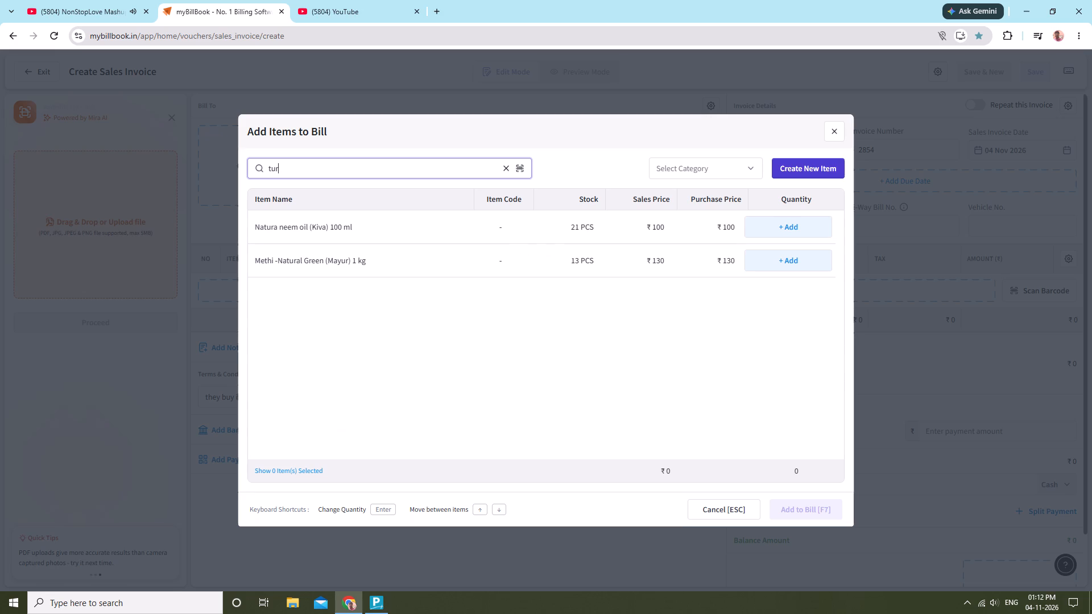
pyautogui.press('BackSpace')
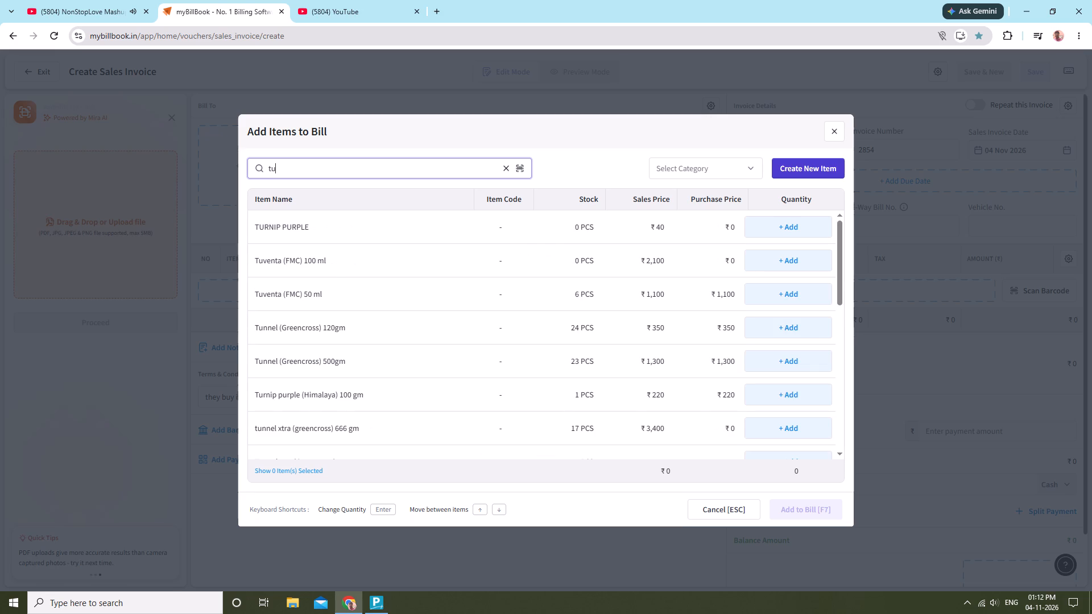
pyautogui.write('rant')
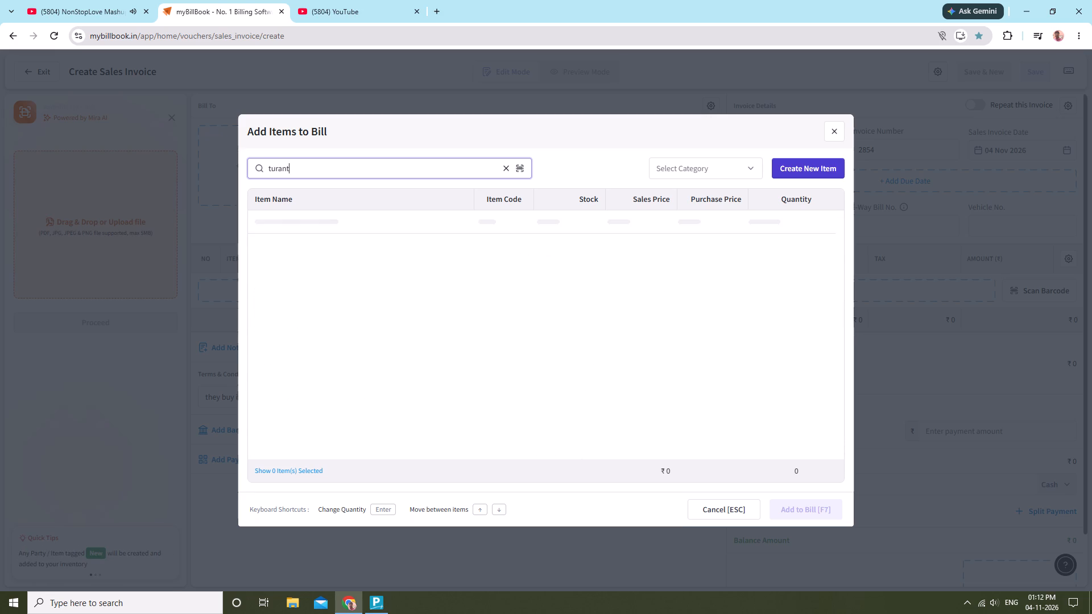
pyautogui.press('BackSpace')
pyautogui.press('BackSpace')
pyautogui.press('BackSpace')
pyautogui.press('BackSpace')
pyautogui.press('BackSpace')
pyautogui.press('BackSpace')
pyautogui.press('BackSpace')
pyautogui.press('BackSpace')
pyautogui.press('BackSpace')
pyautogui.press('BackSpace')
pyautogui.press('BackSpace')
pyautogui.press('BackSpace')
pyautogui.press('BackSpace')
pyautogui.press('BackSpace')
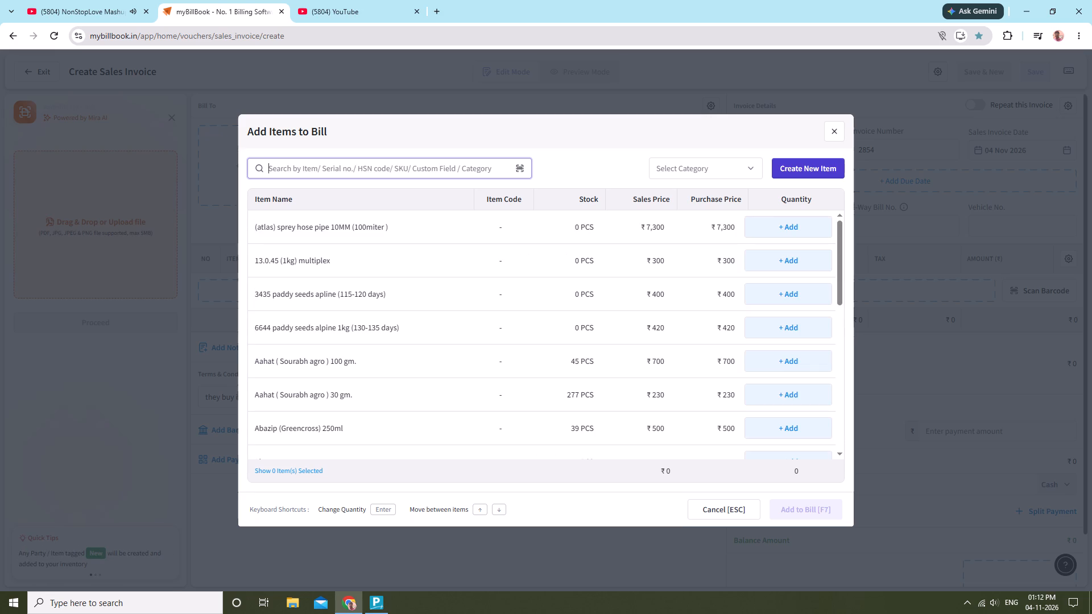
pyautogui.write('tura')
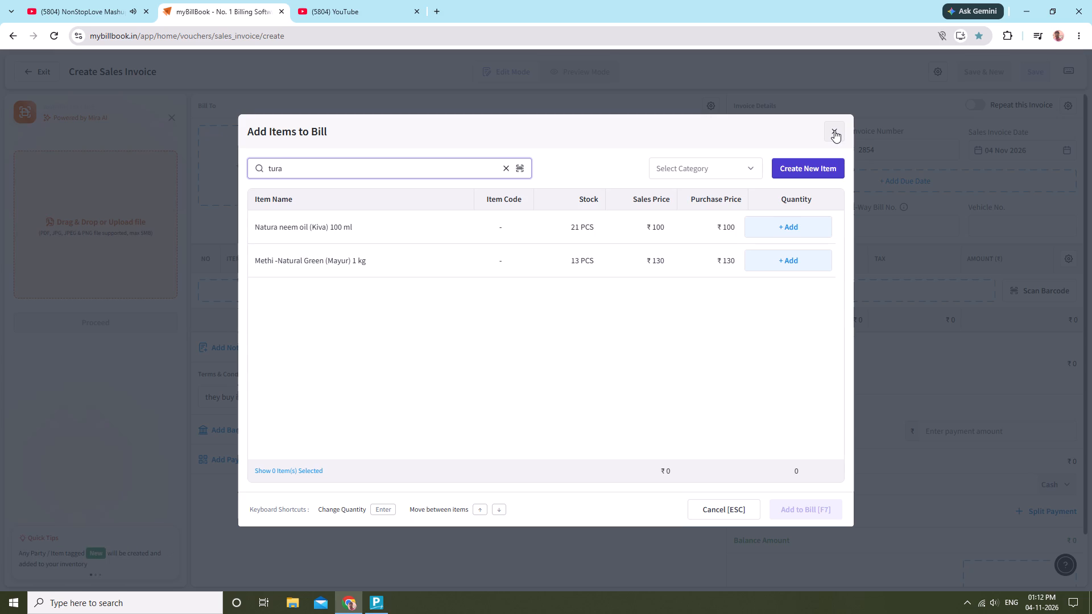
pyautogui.click(834, 130)
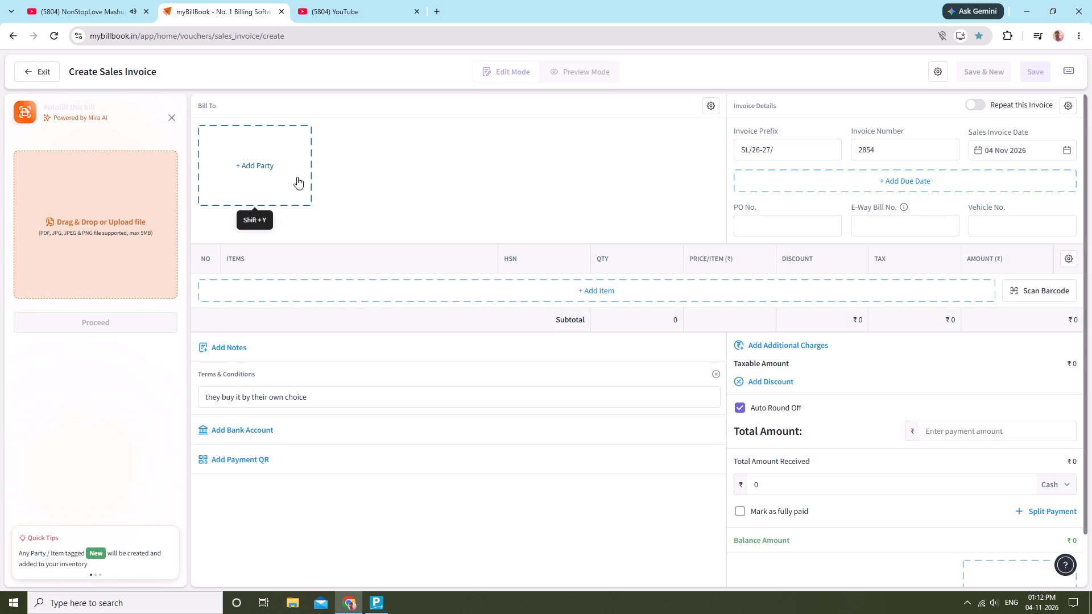
# Reopen the item picker and search for "turanth", shortening the search to "tura".
pyautogui.click(545, 296)
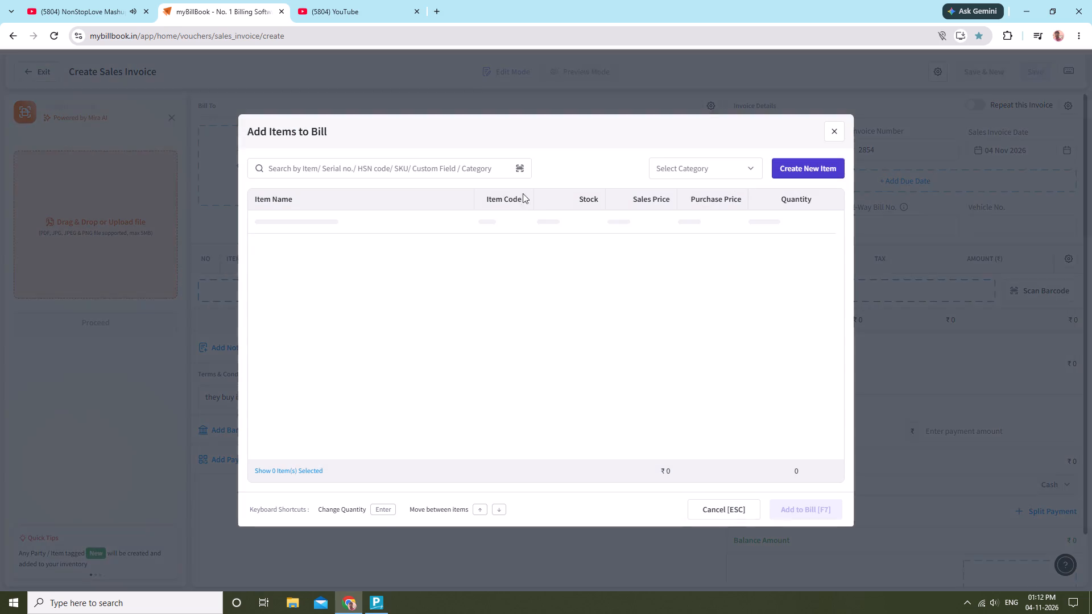
pyautogui.write('turanth')
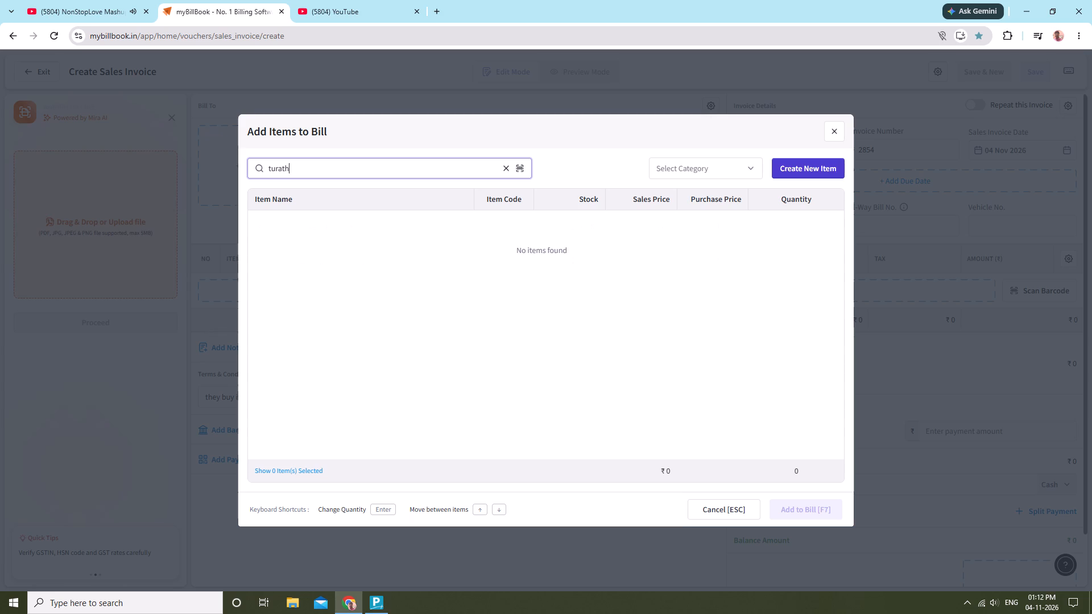
pyautogui.press('BackSpace')
pyautogui.press('BackSpace')
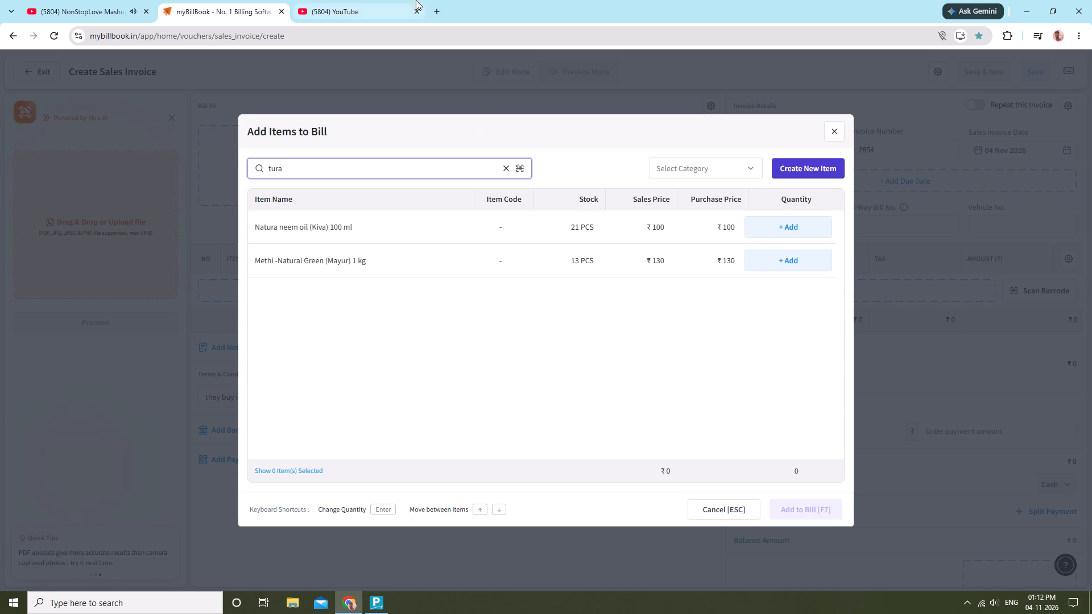
# Search Google for "turanthi weedicide" in a new tab, read the full AI Overview, close the tab and return to myBillBook.
pyautogui.click(436, 6)
pyautogui.write('turan')
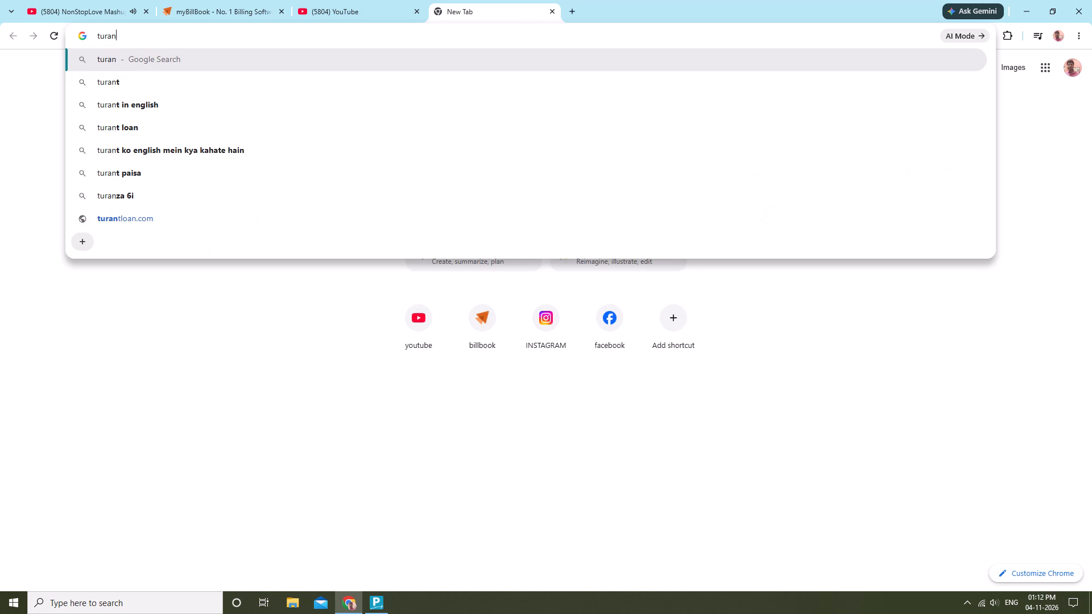
pyautogui.write('thi')
pyautogui.press('space')
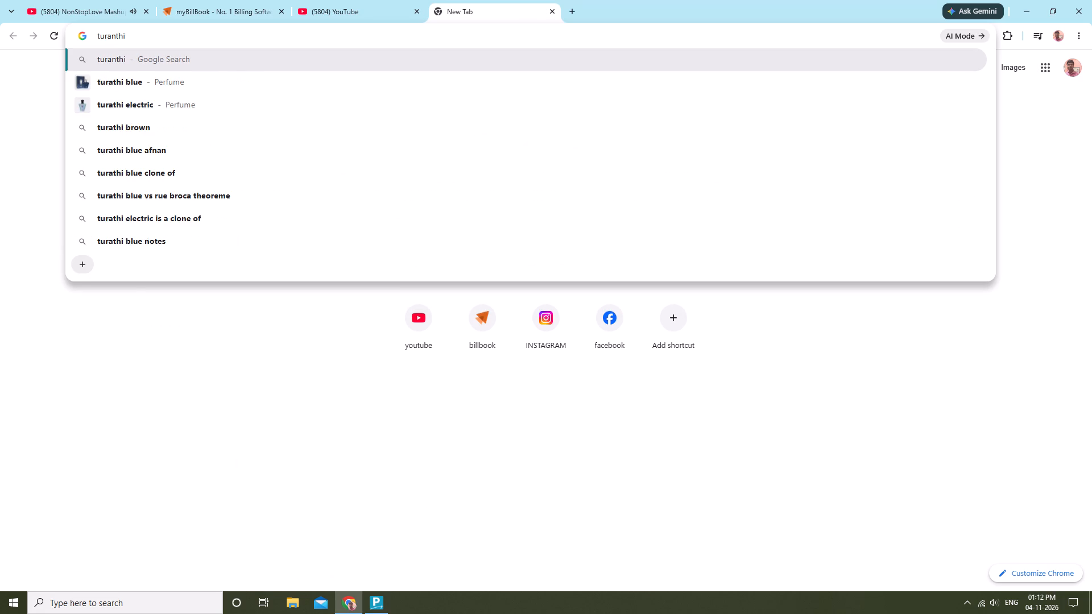
pyautogui.write('weedicide')
pyautogui.press('Return')
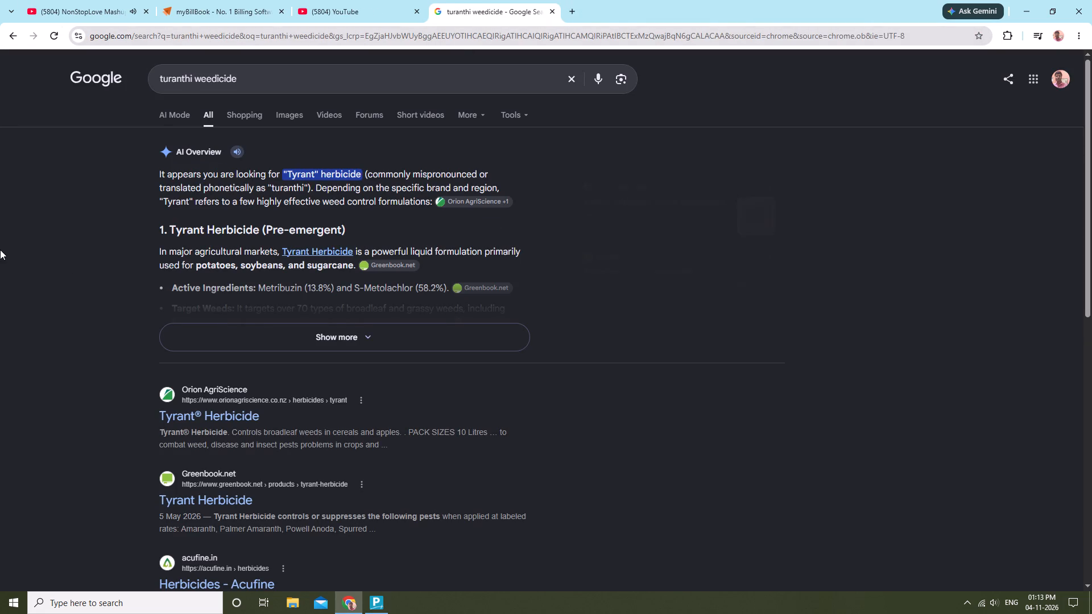
pyautogui.click(276, 333)
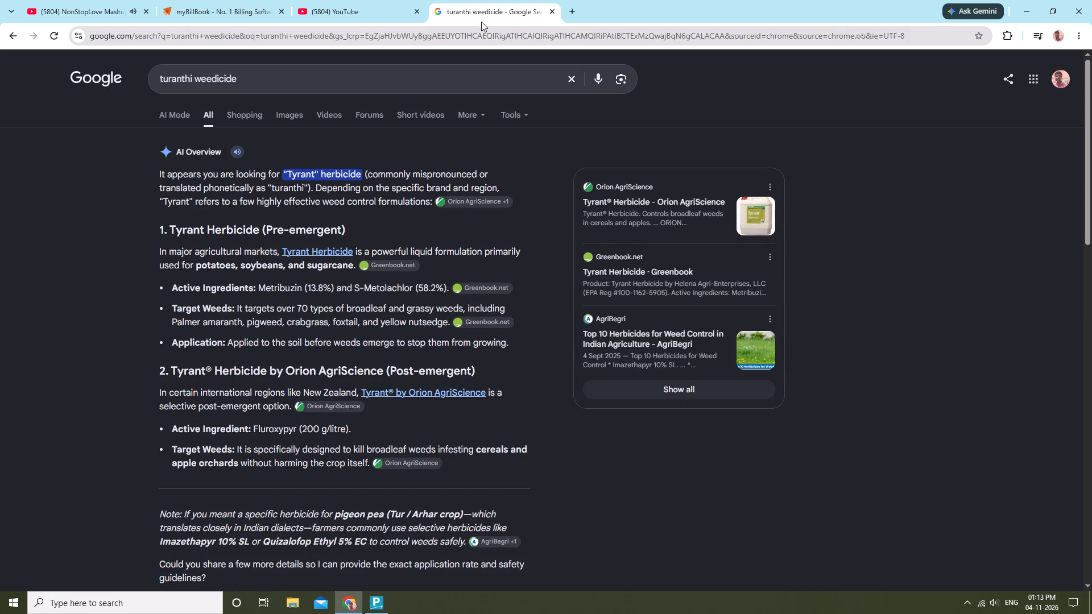
pyautogui.click(552, 13)
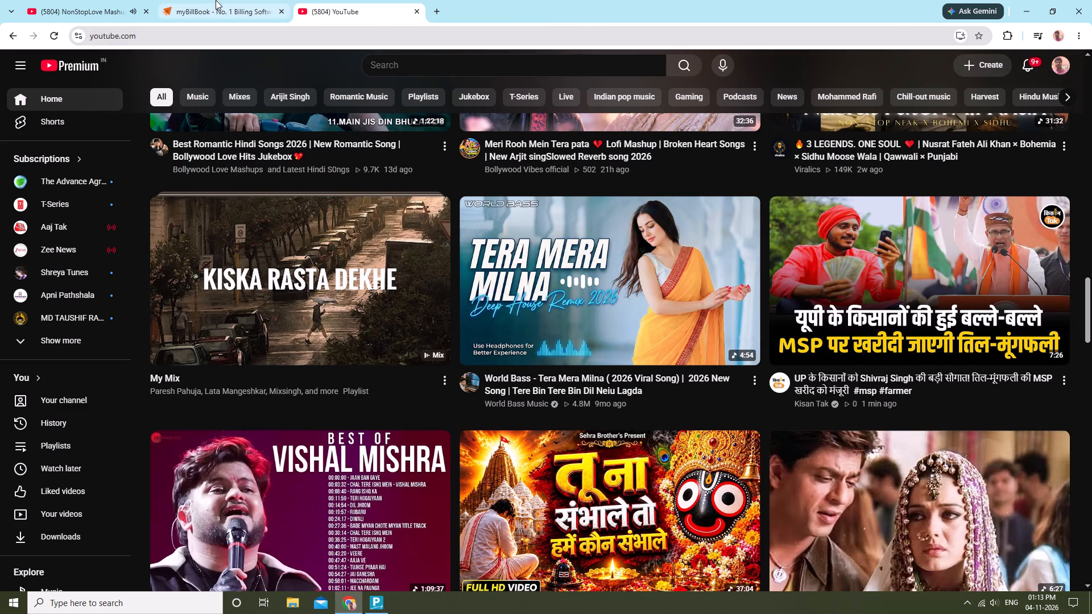
pyautogui.click(216, 0)
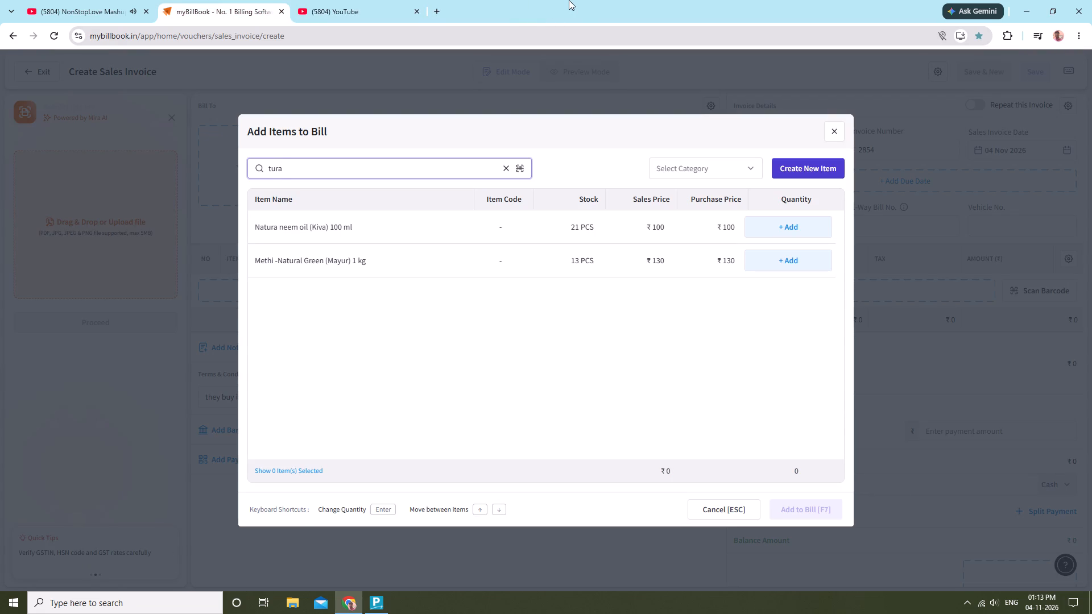
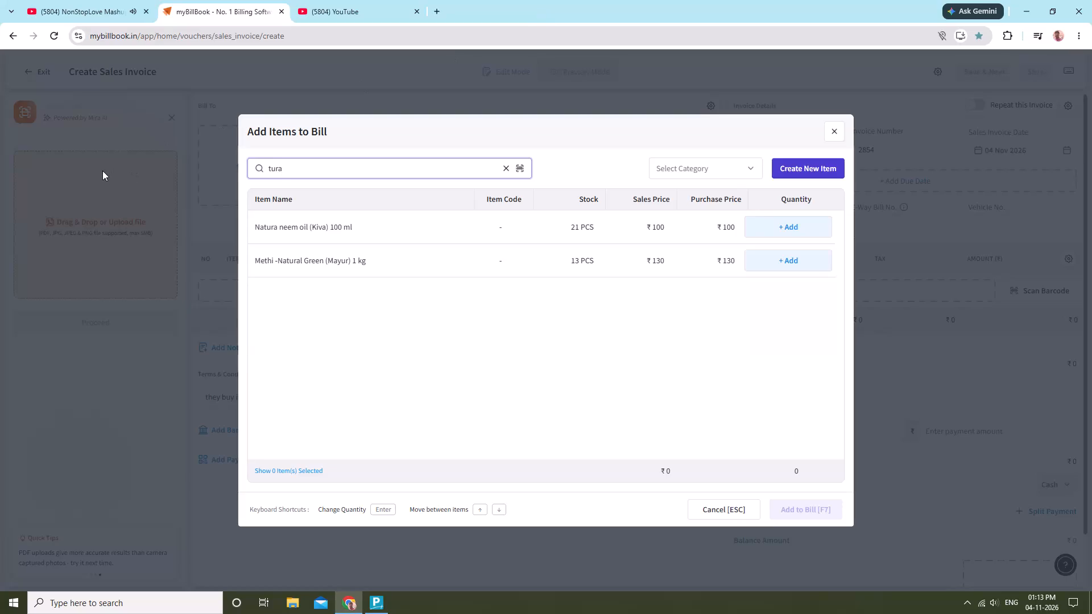
# Clear the "tura" search text in the item picker so the full item list is shown.
pyautogui.click(507, 169)
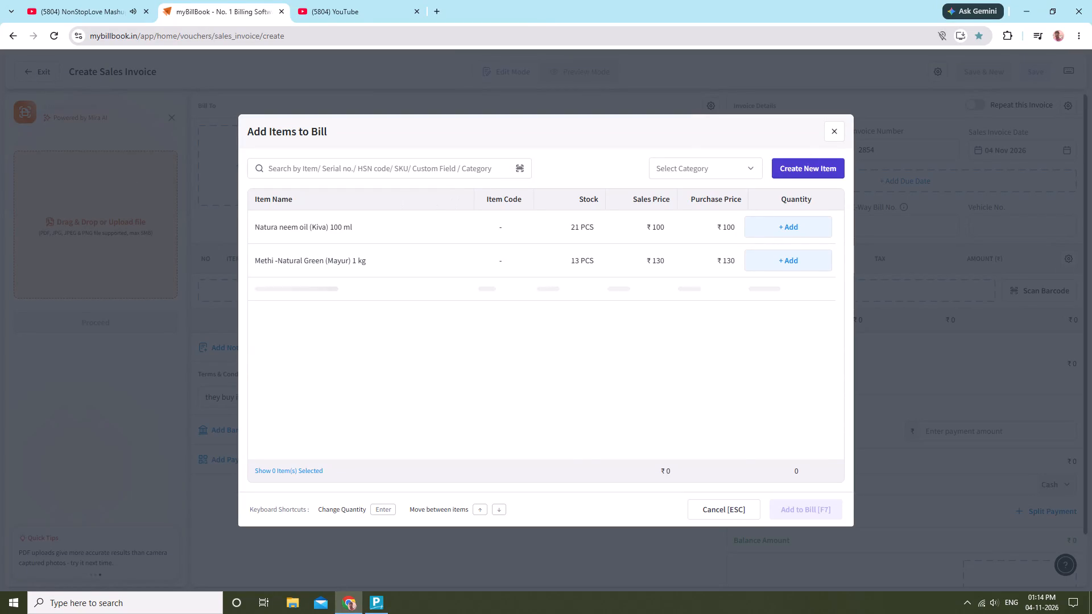
pyautogui.click(574, 169)
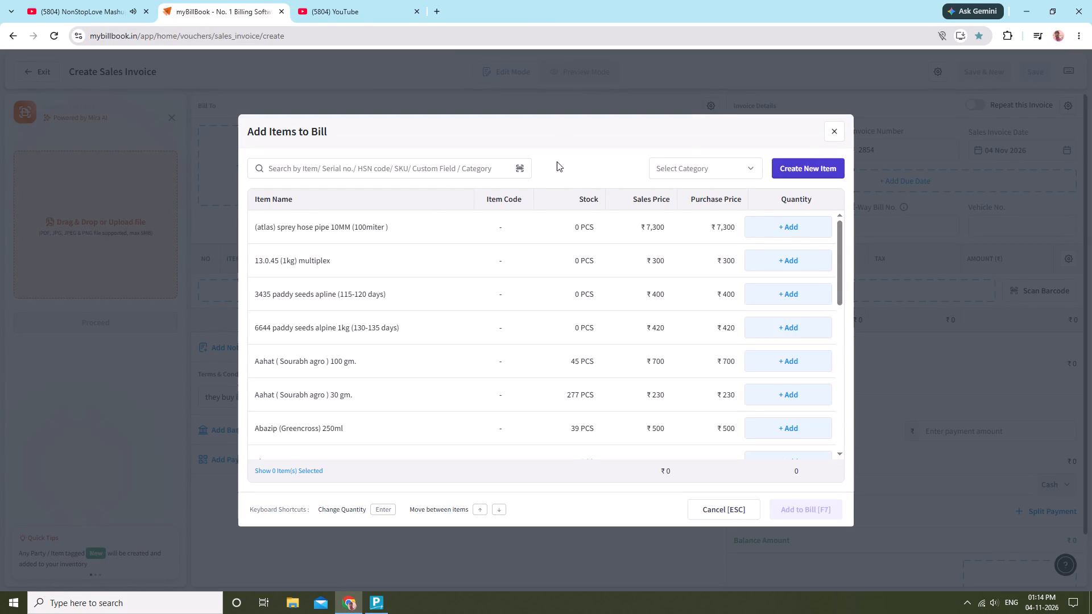
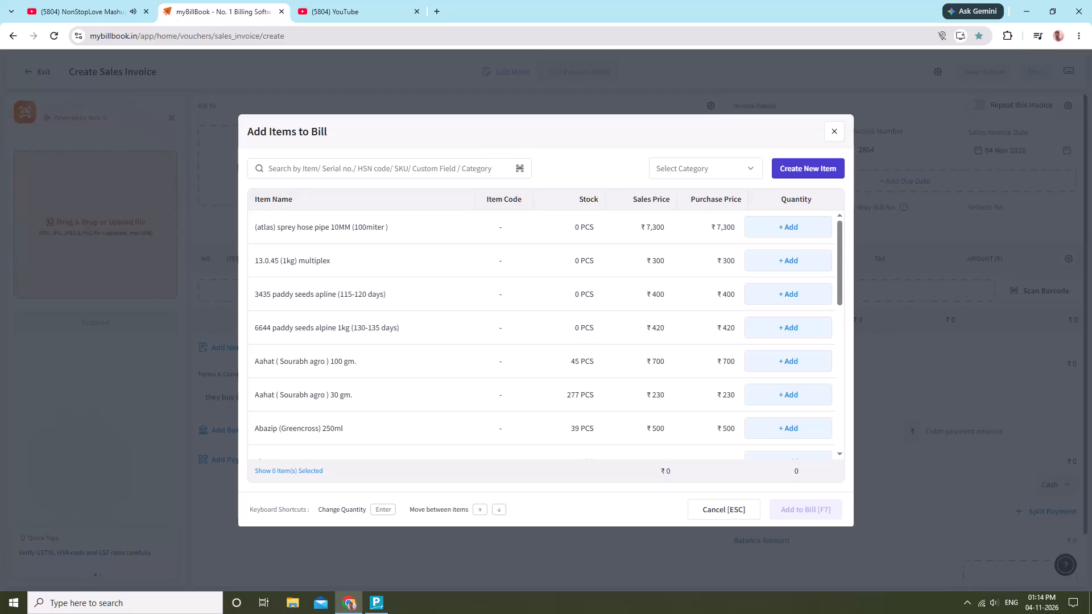
# Search the item picker for "para" and check the matching products, briefly trying "paraq" and "parac" as narrower searches.
pyautogui.click(479, 169)
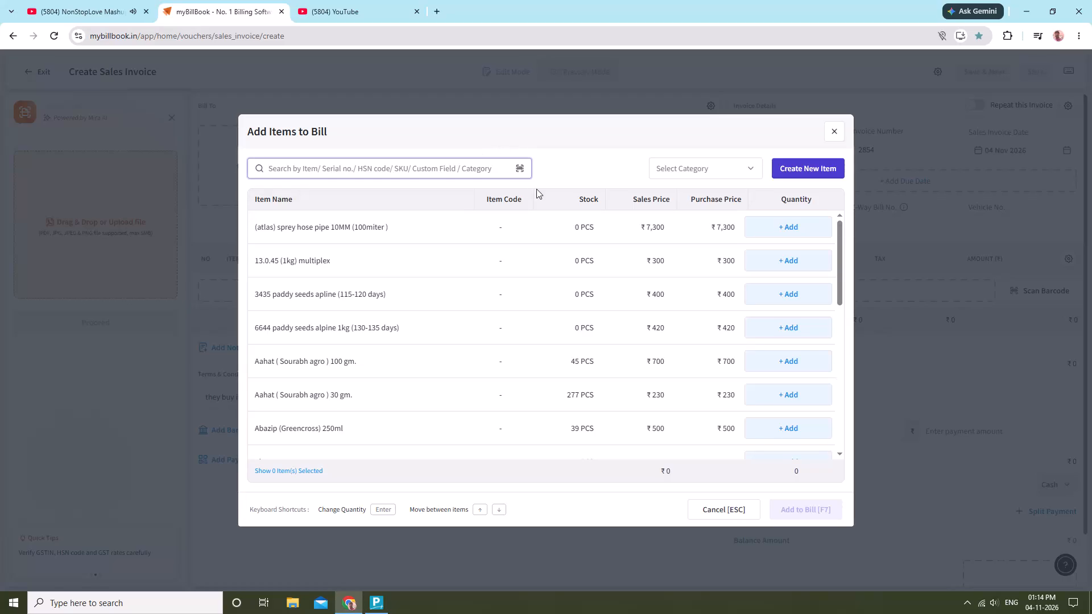
pyautogui.write('para')
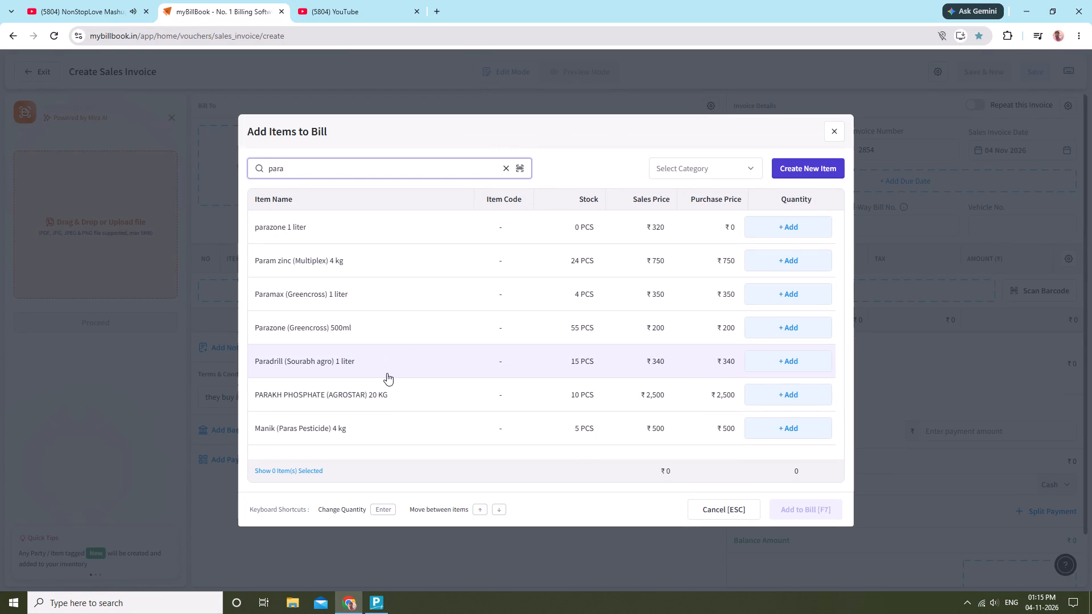
pyautogui.scroll(-4, 385, 395)
pyautogui.press('q')
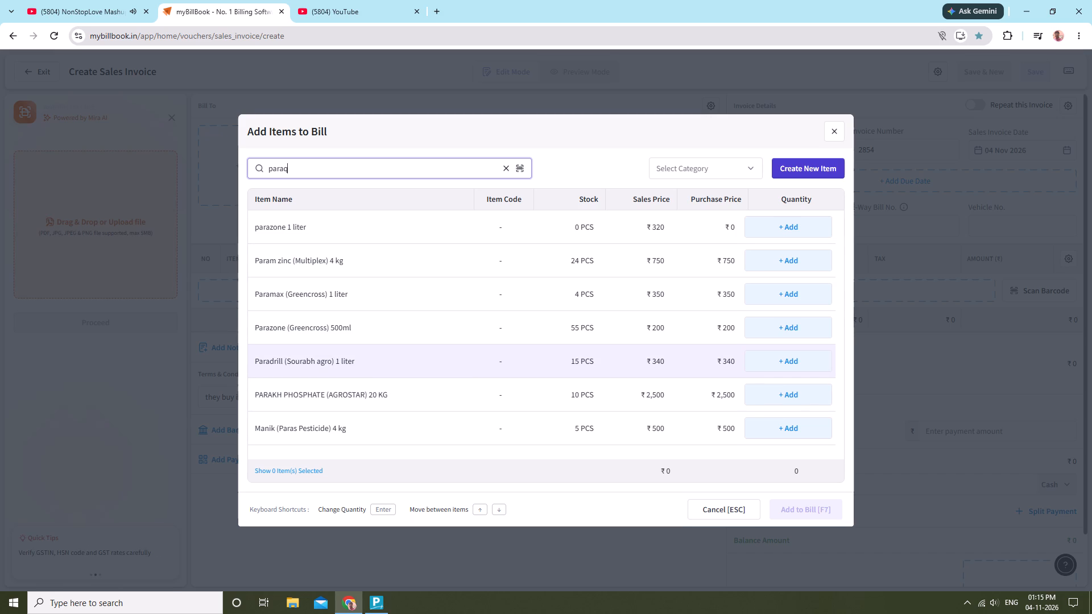
pyautogui.press('BackSpace')
pyautogui.press('c')
pyautogui.press('BackSpace')
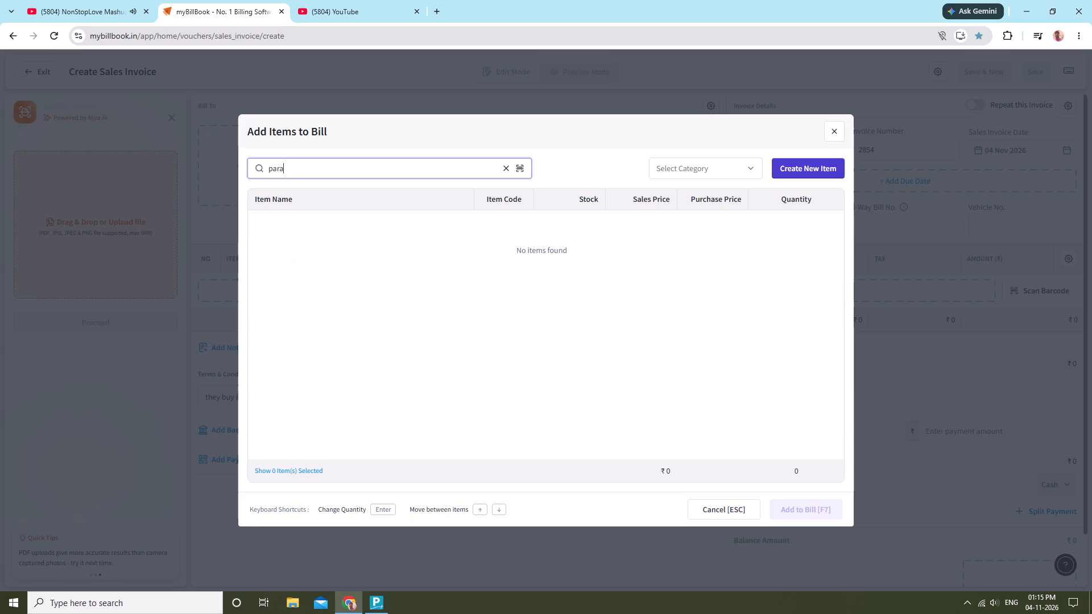
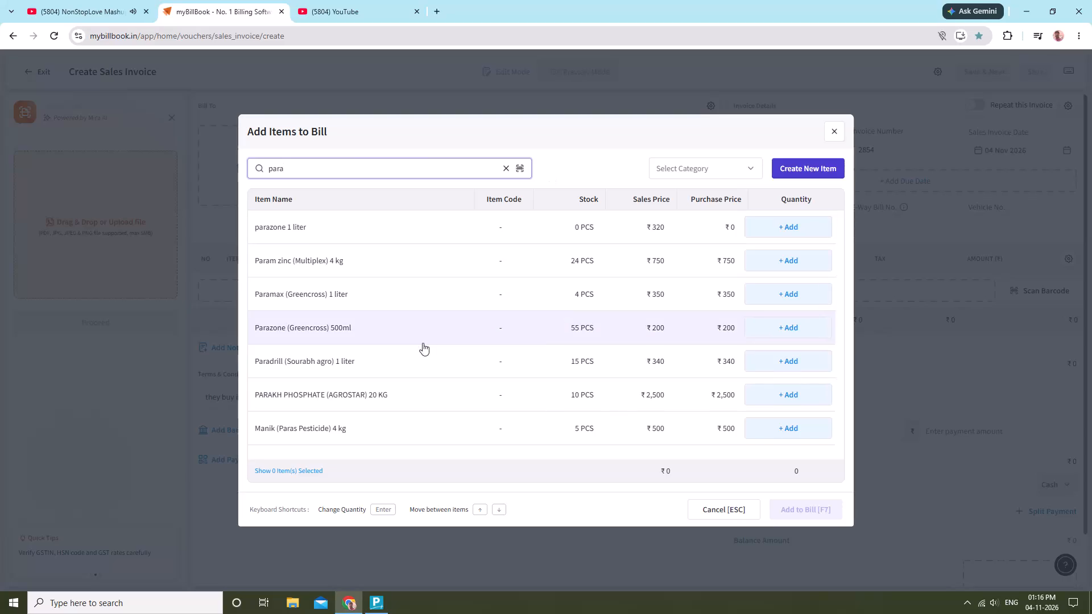
# Add 2 PCS of Paradrill (Sourabh agro) 1 liter to the bill.
pyautogui.click(800, 359)
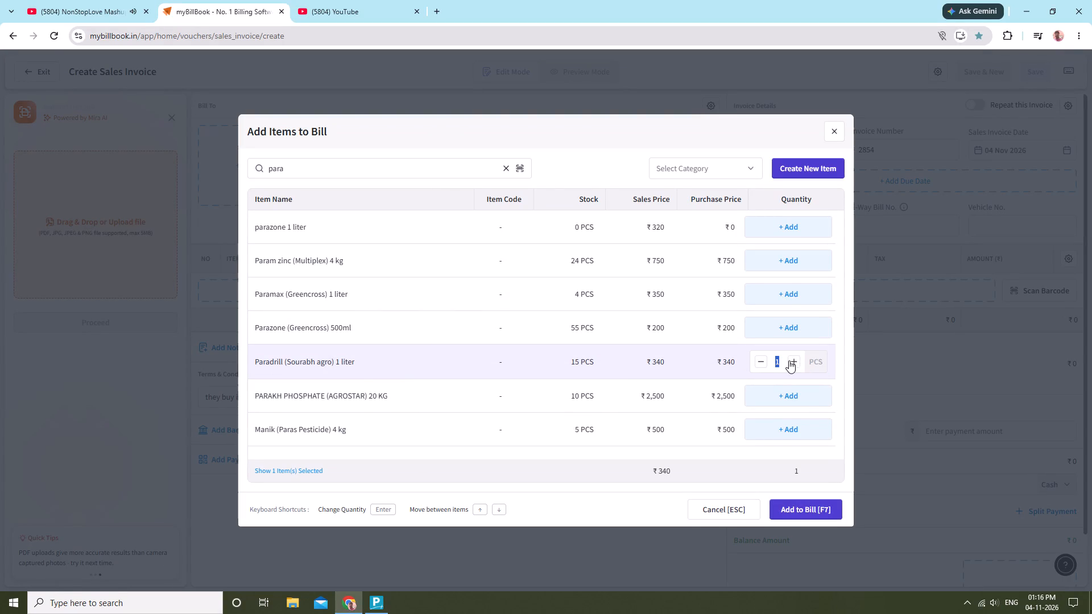
pyautogui.click(794, 360)
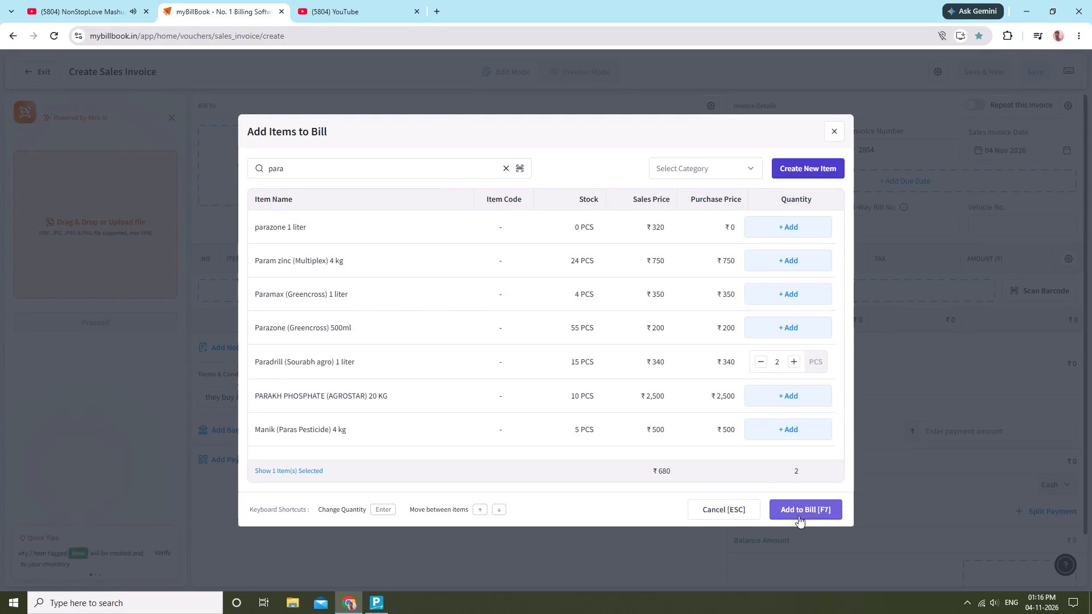
pyautogui.click(799, 513)
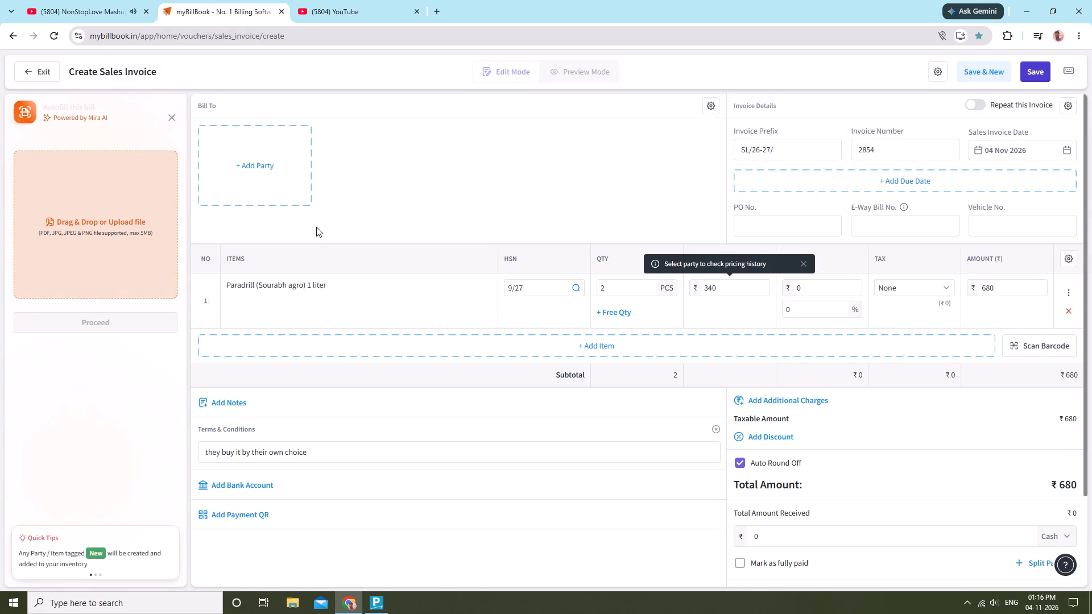
pyautogui.click(548, 163)
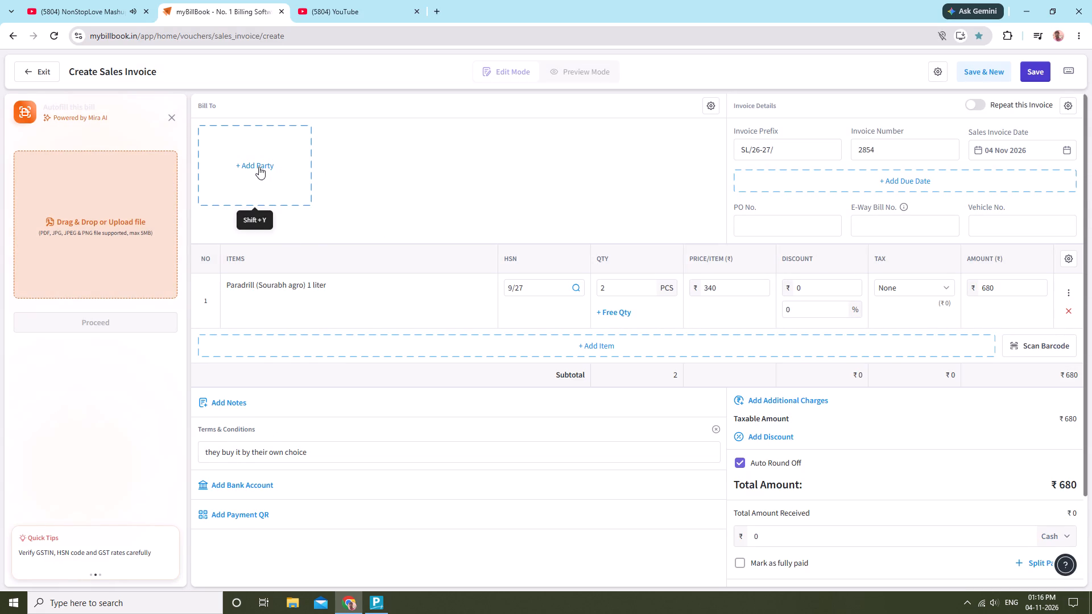
# Close the Mira AI bill autofill pane and mark the invoice as fully paid in cash.
pyautogui.click(173, 118)
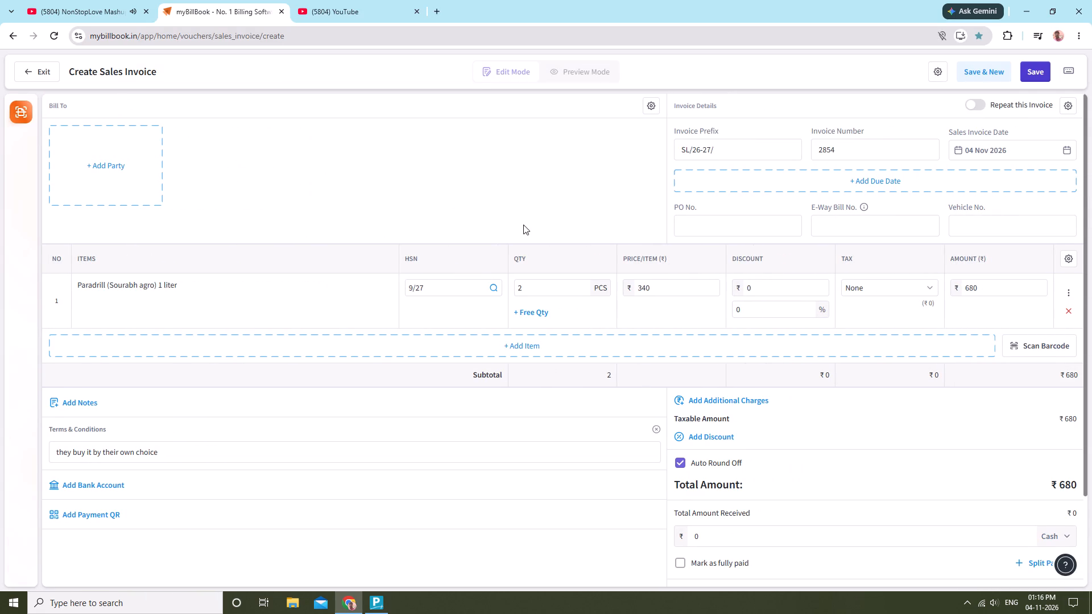
pyautogui.scroll(-1, 523, 225)
pyautogui.scroll(5, 432, 347)
pyautogui.scroll(-8, 561, 288)
pyautogui.click(679, 452)
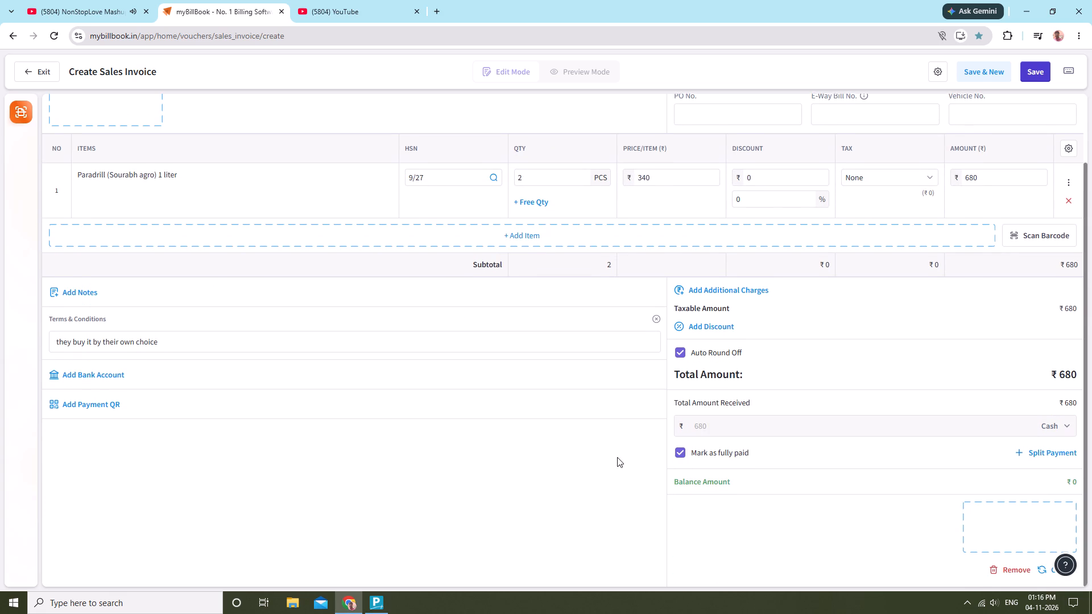
pyautogui.click(617, 457)
pyautogui.scroll(7, 617, 457)
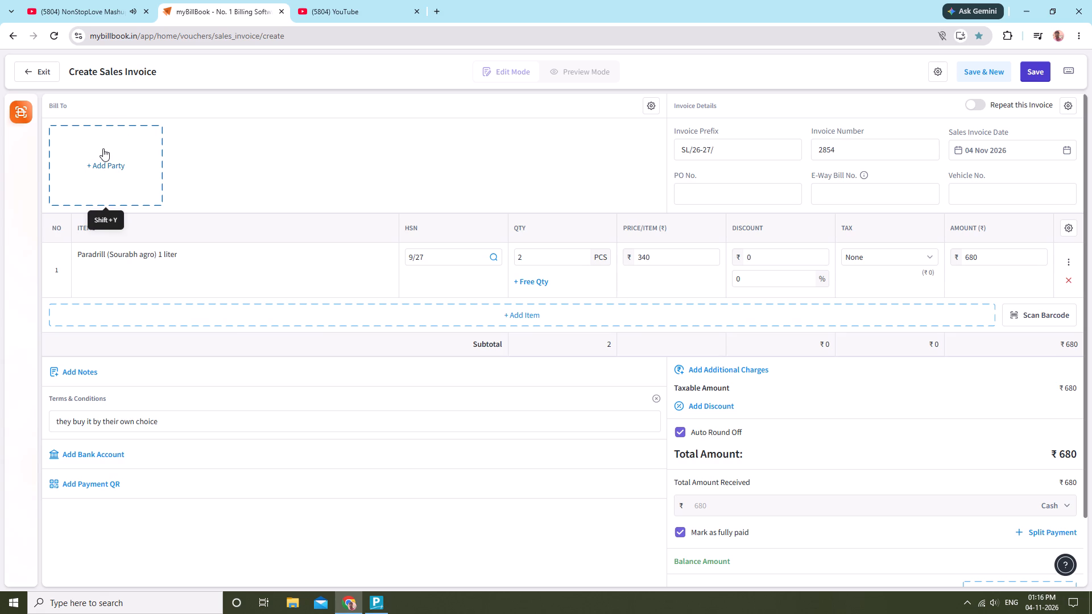
# Create a new customer party with the buyer's name and village Algoda, and bill the invoice to it.
pyautogui.click(103, 148)
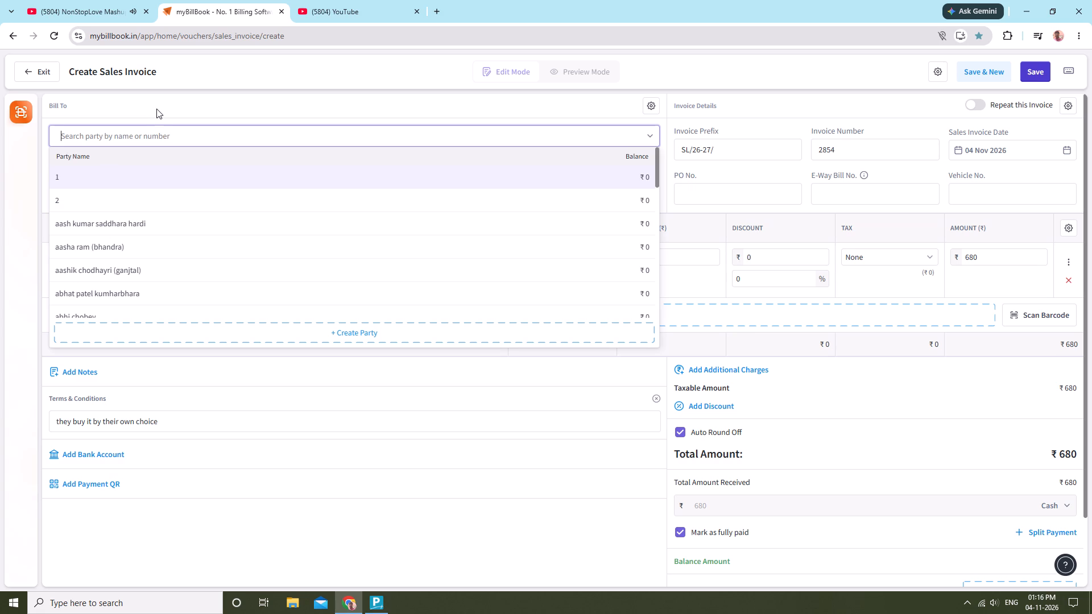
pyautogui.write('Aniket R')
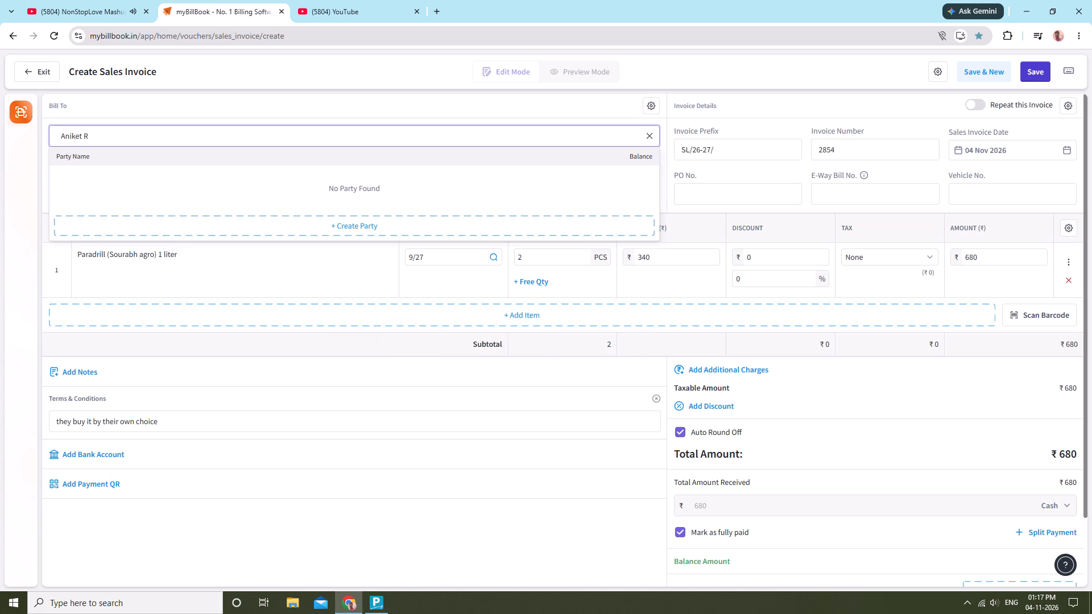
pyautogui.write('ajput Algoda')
pyautogui.click(362, 218)
pyautogui.click(751, 483)
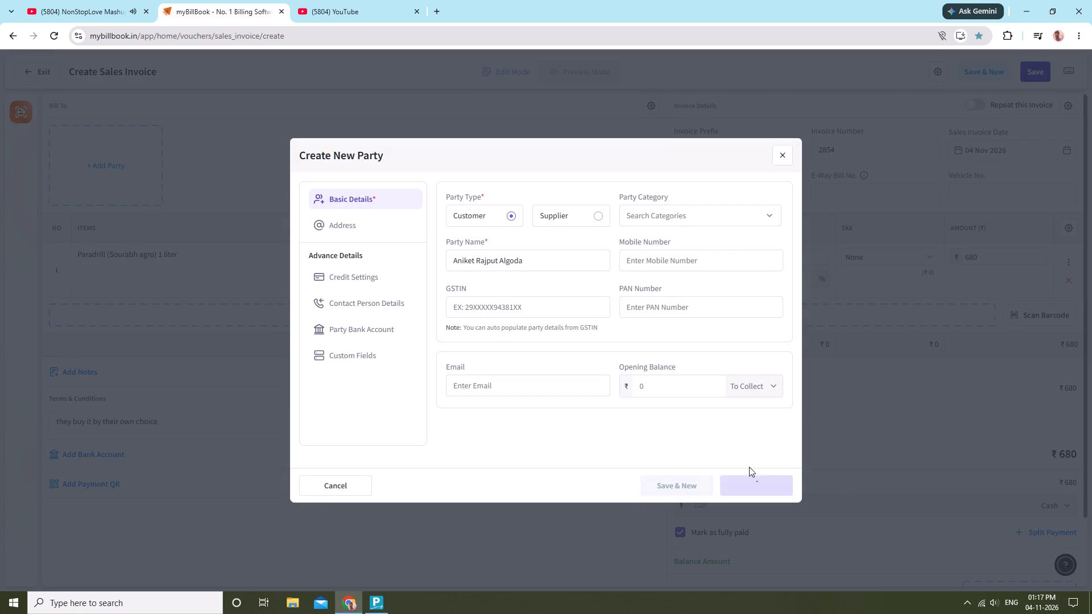
# Check the completed invoice and save it.
pyautogui.scroll(-8, 643, 427)
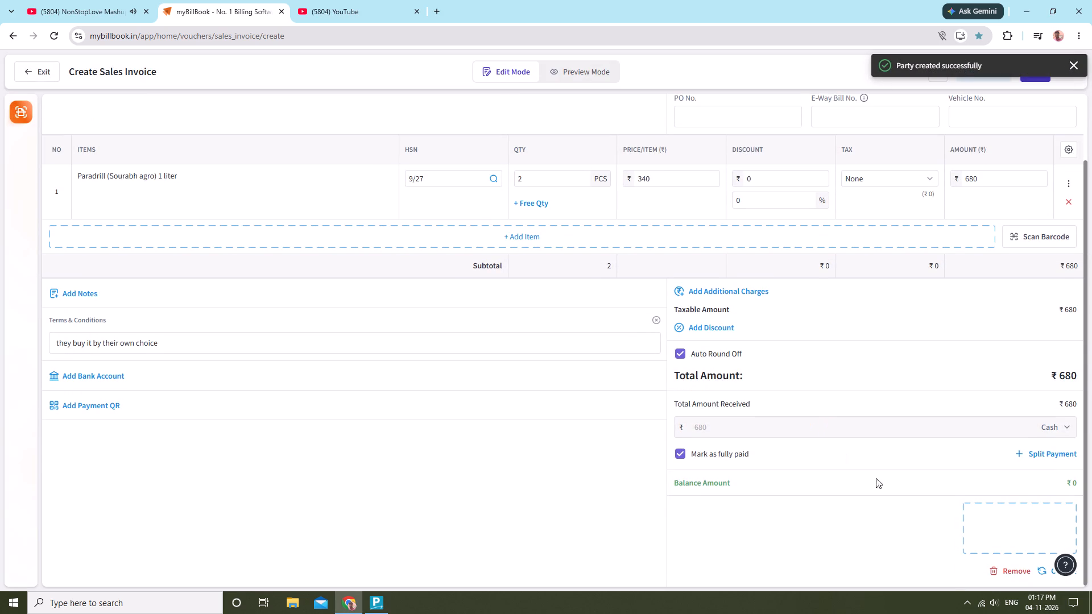
pyautogui.scroll(7, 607, 344)
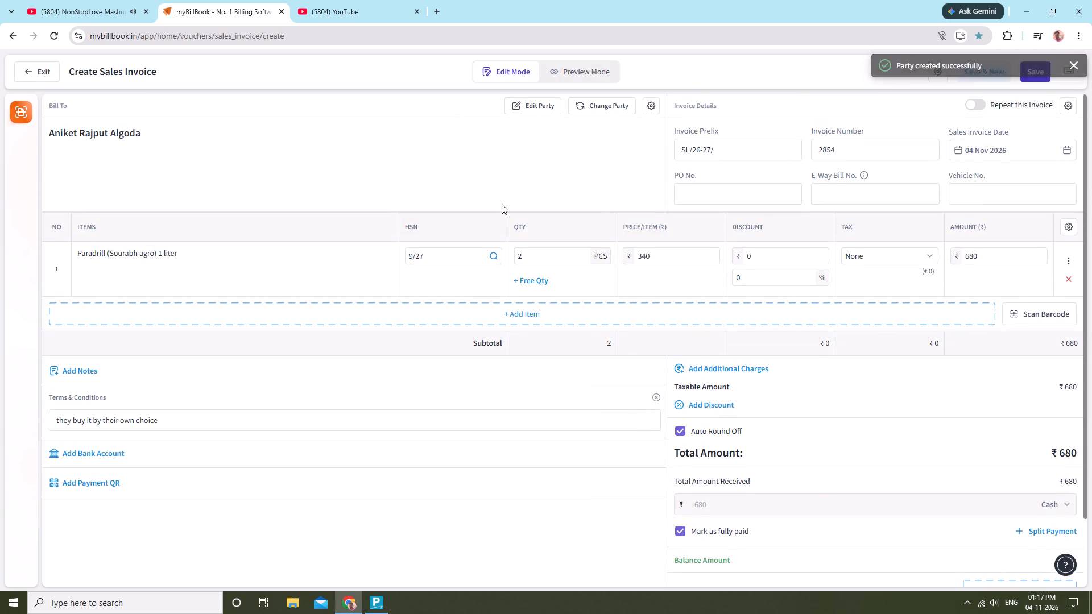
pyautogui.hotkey('alt', 'Return')
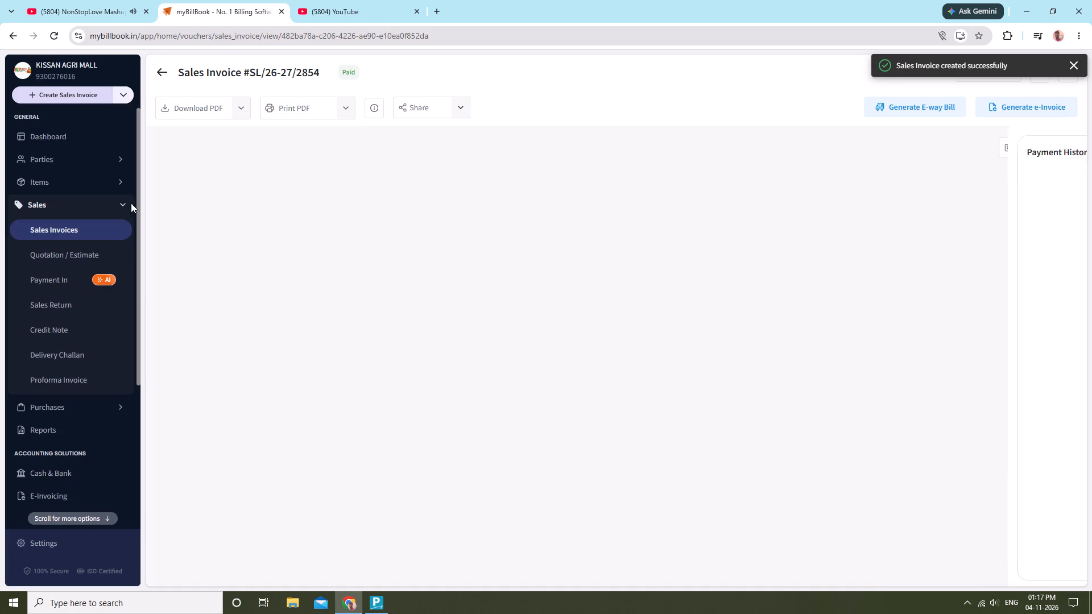
# Print 2 copies of the saved Paradrill sales invoice.
pyautogui.click(270, 104)
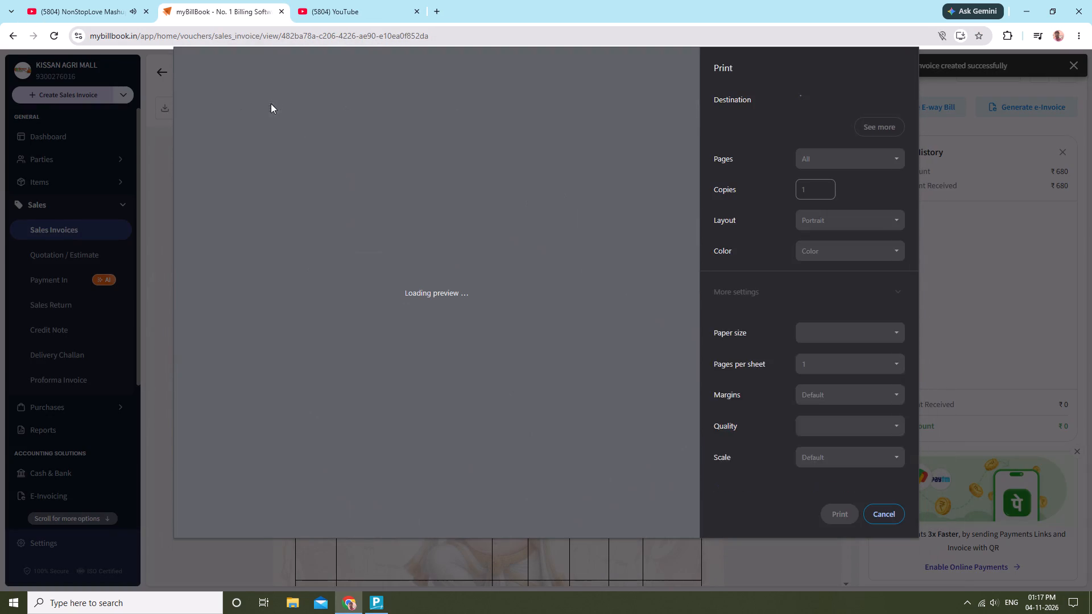
pyautogui.click(826, 185)
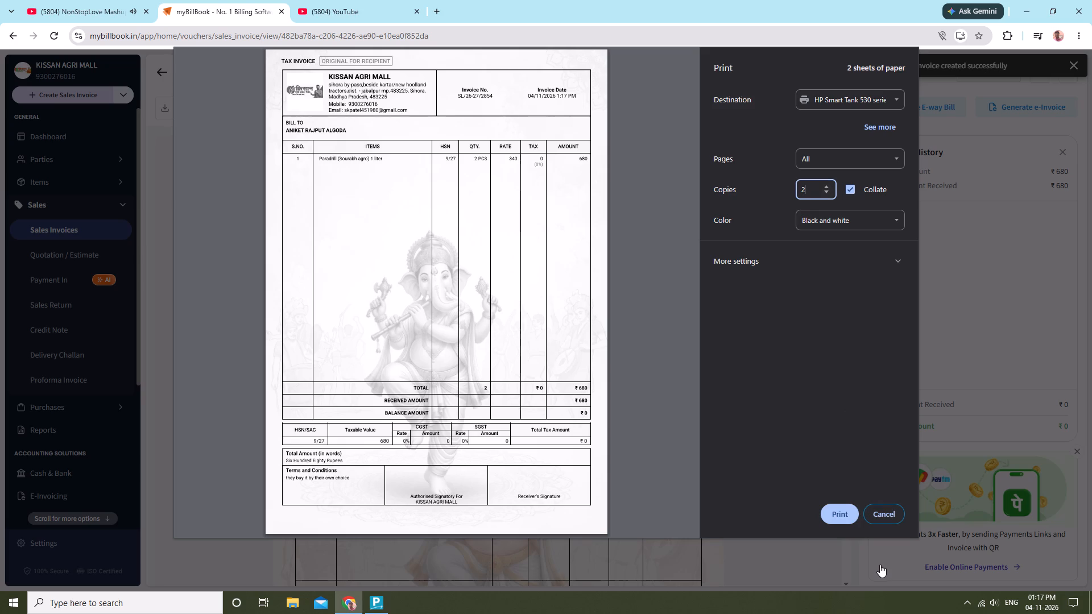
pyautogui.click(830, 511)
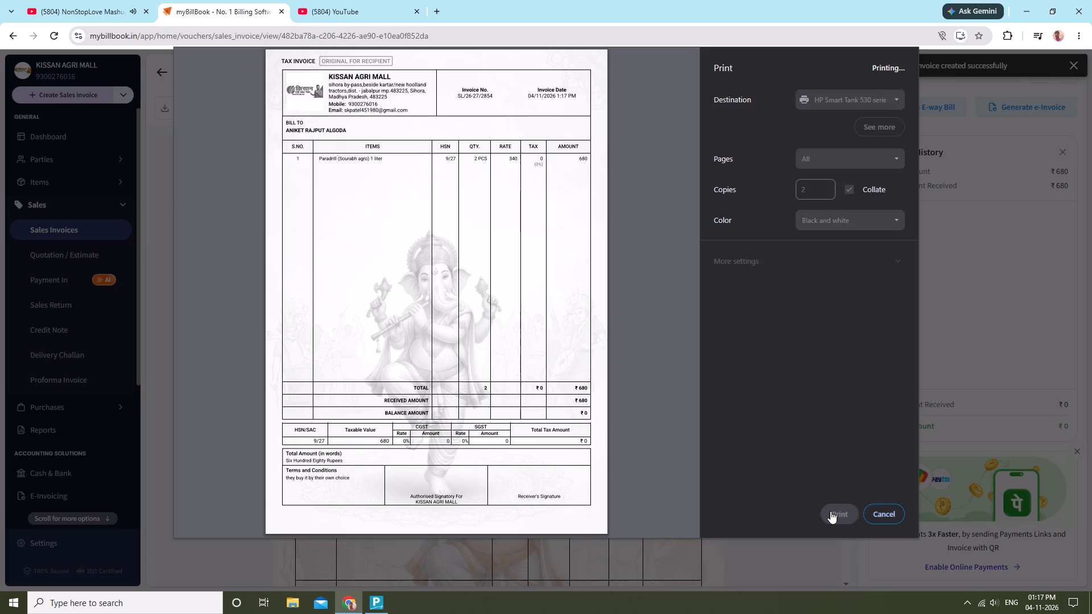
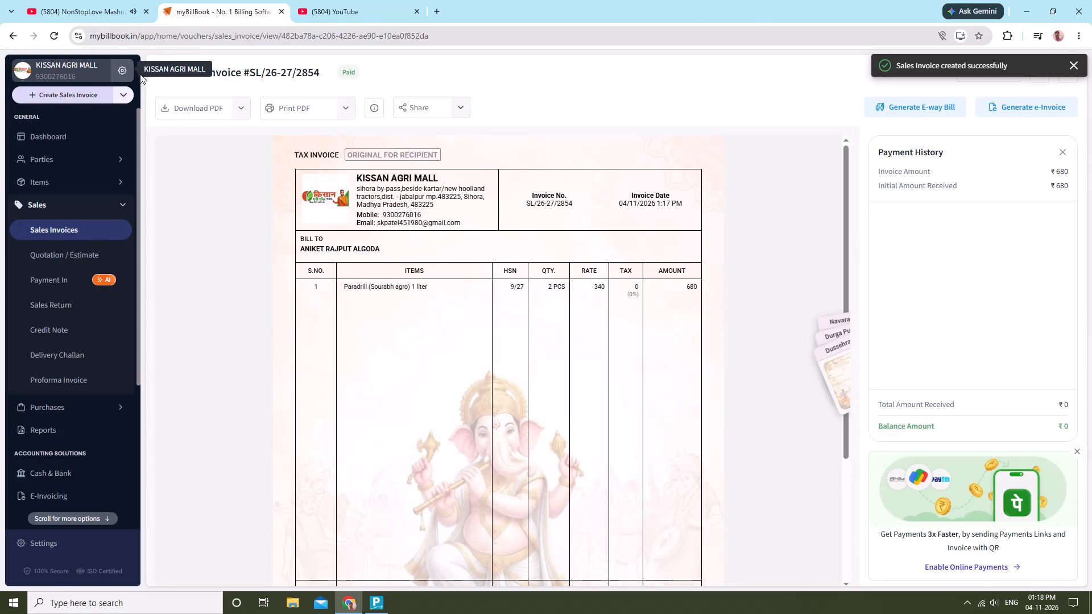
# Reopen invoice SL/26-27/2854 for editing, set the Paradrill 1 liter price per item to 350, and save the update.
pyautogui.click(158, 67)
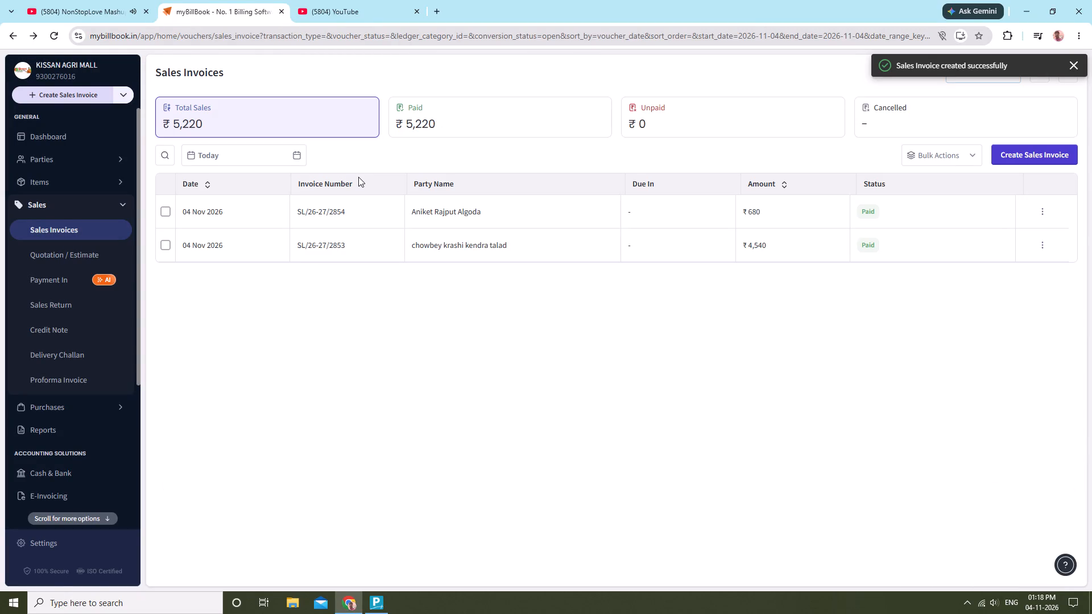
pyautogui.click(1045, 211)
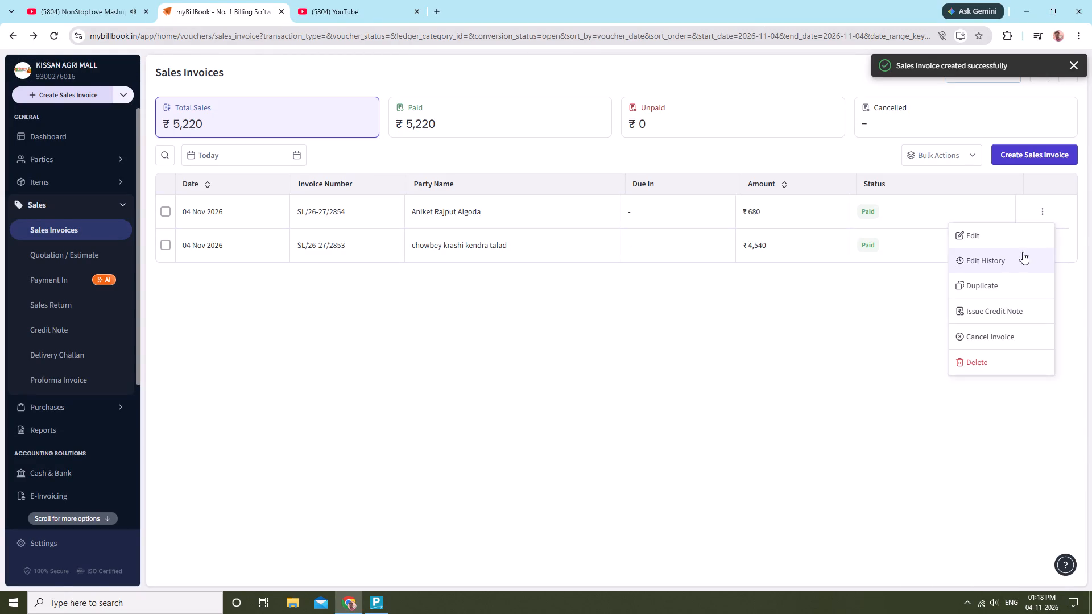
pyautogui.click(1010, 243)
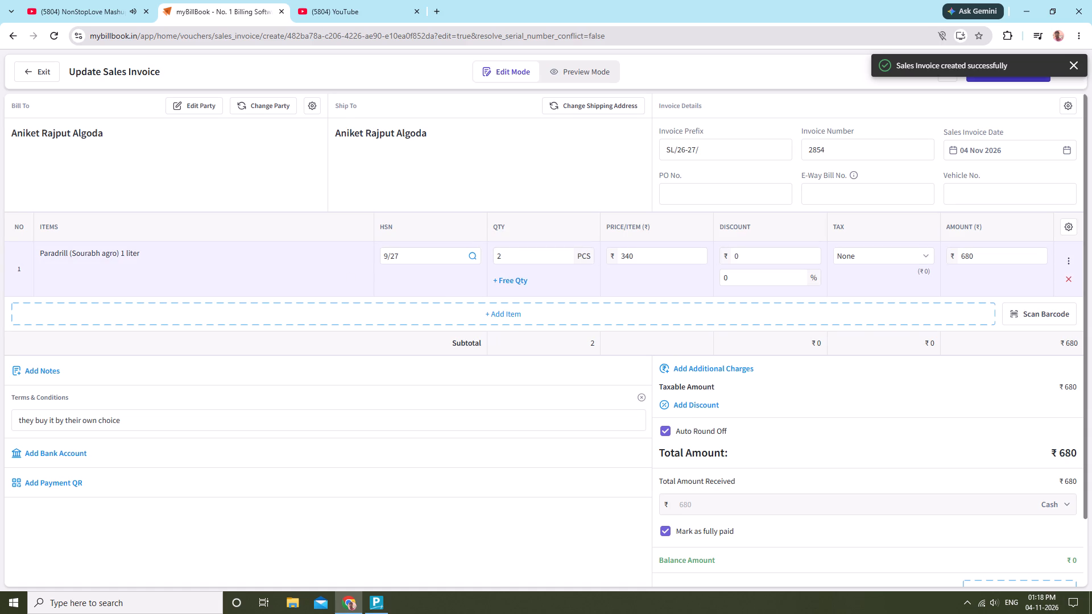
pyautogui.click(642, 258)
pyautogui.press('BackSpace')
pyautogui.press('BackSpace')
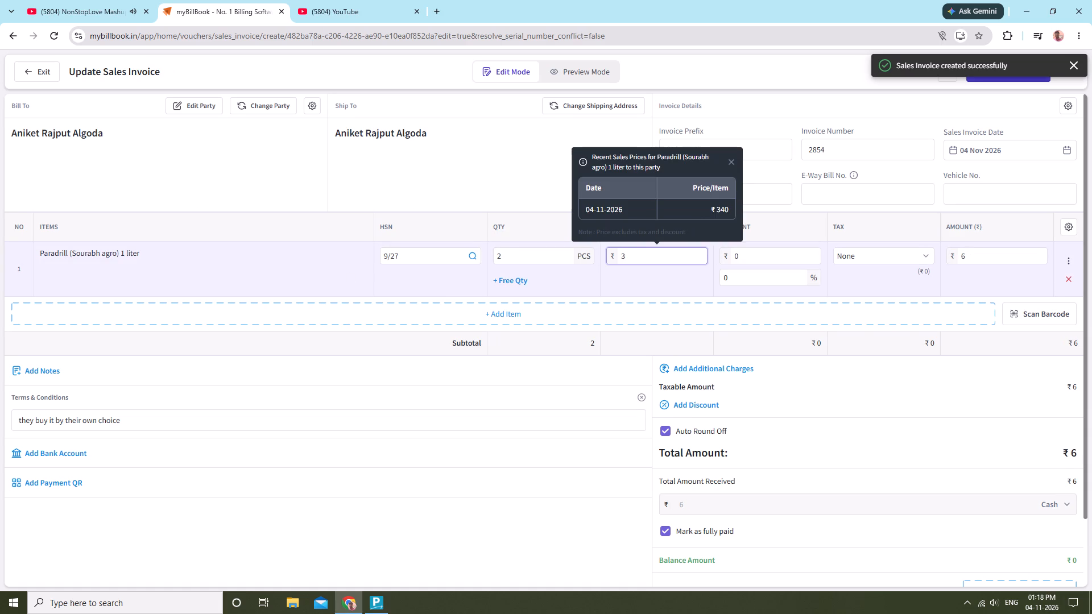
pyautogui.write('50')
pyautogui.click(471, 140)
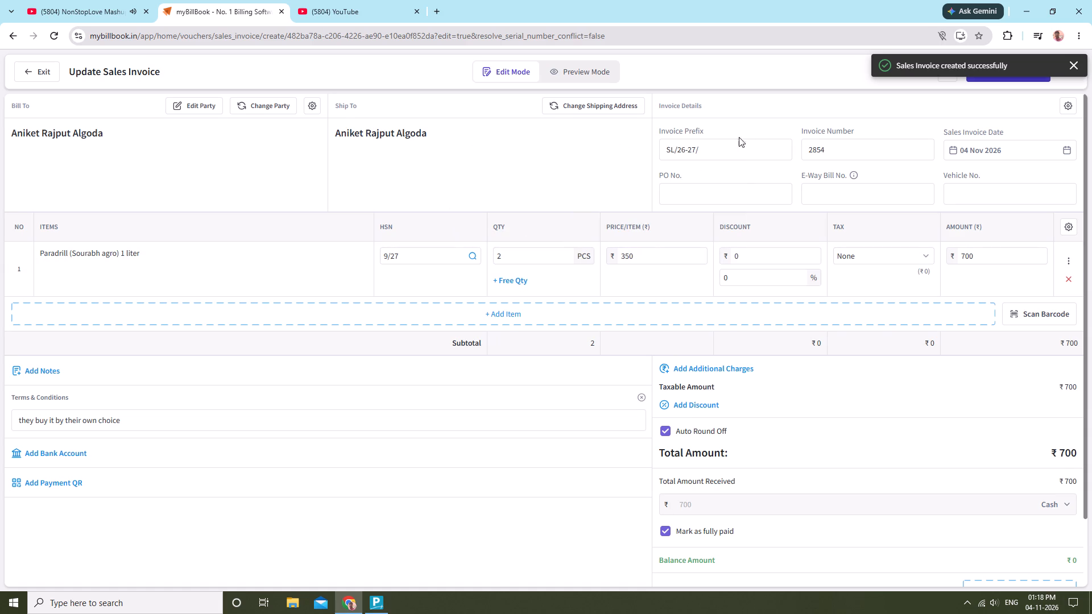
pyautogui.scroll(4, 545, 225)
pyautogui.hotkey('alt', 'Return')
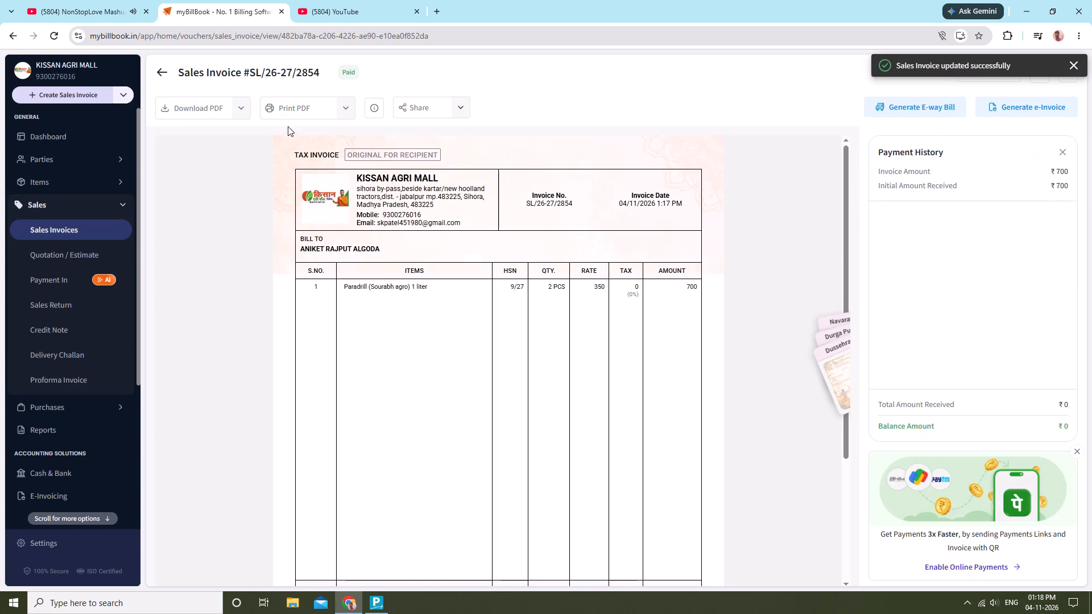
# Print one black-and-white copy of the updated invoice on the HP Smart Tank 530 series.
pyautogui.click(268, 105)
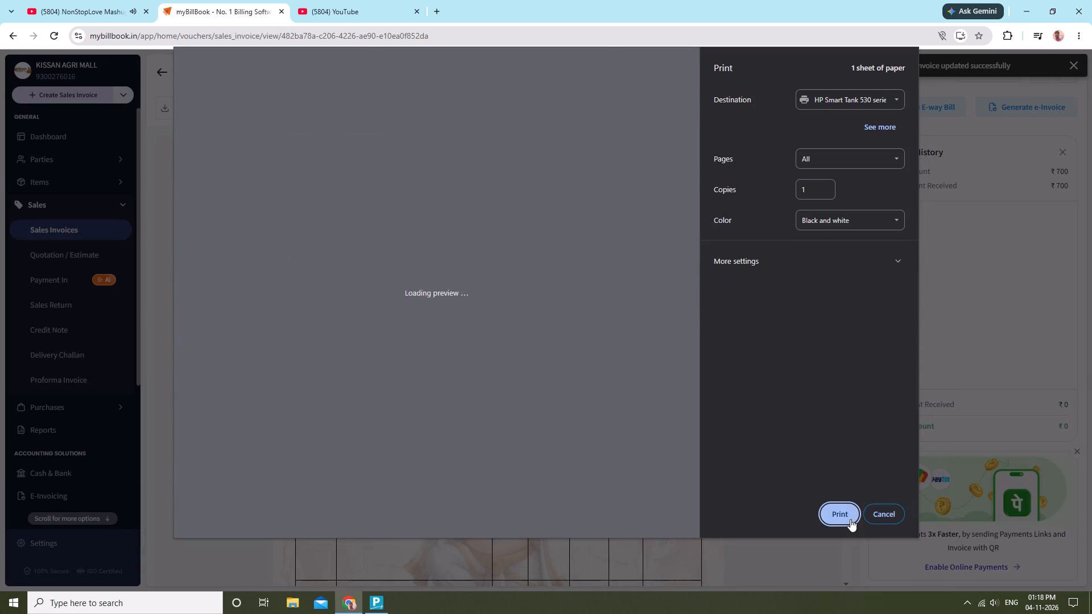
pyautogui.click(843, 509)
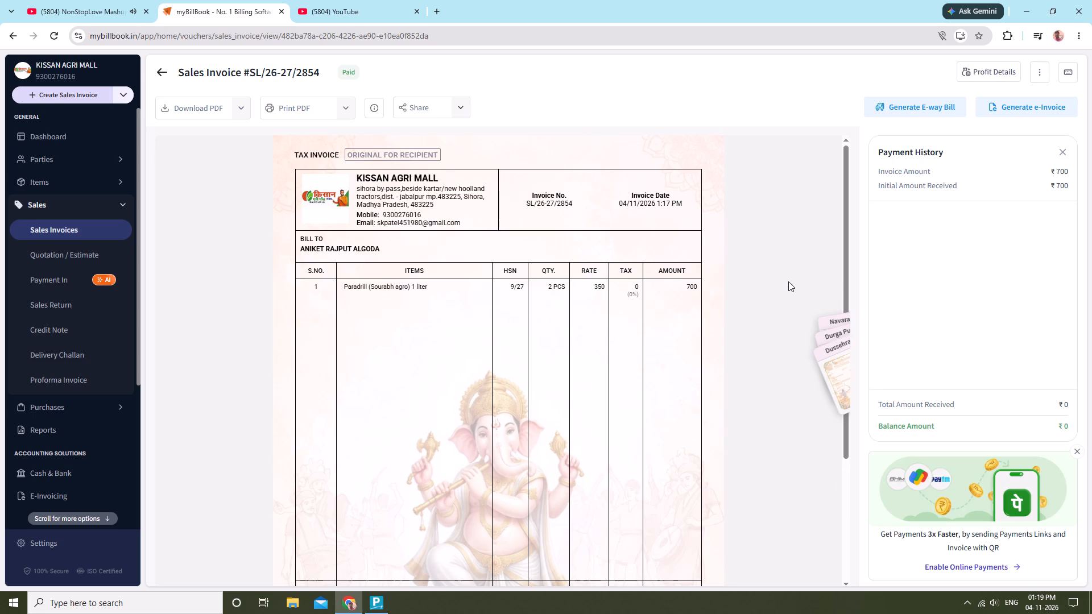
# Check the invoice's print job in the HP Smart Tank 530 series print queue, and minimize the queue window.
pyautogui.click(967, 601)
pyautogui.click(978, 559)
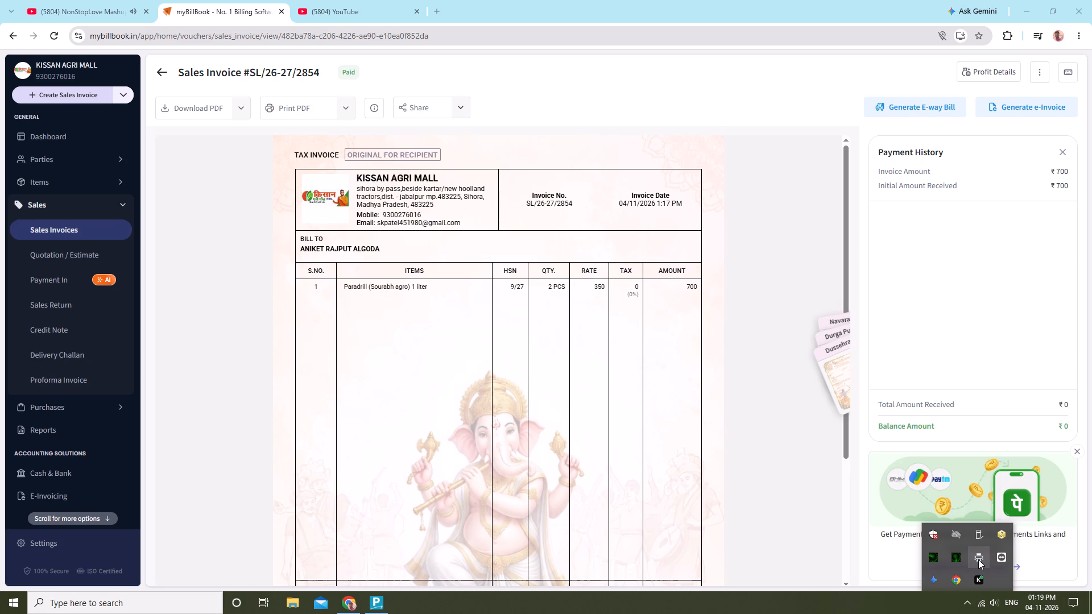
pyautogui.click(978, 559)
pyautogui.tripleClick(978, 559)
pyautogui.click(841, 613)
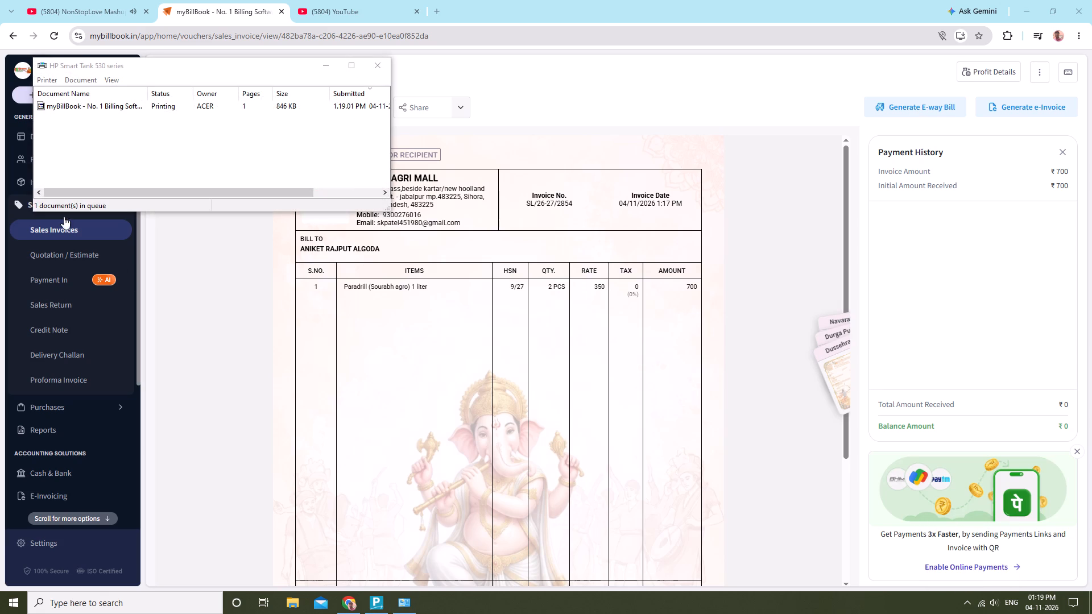
pyautogui.click(114, 108)
pyautogui.click(218, 178)
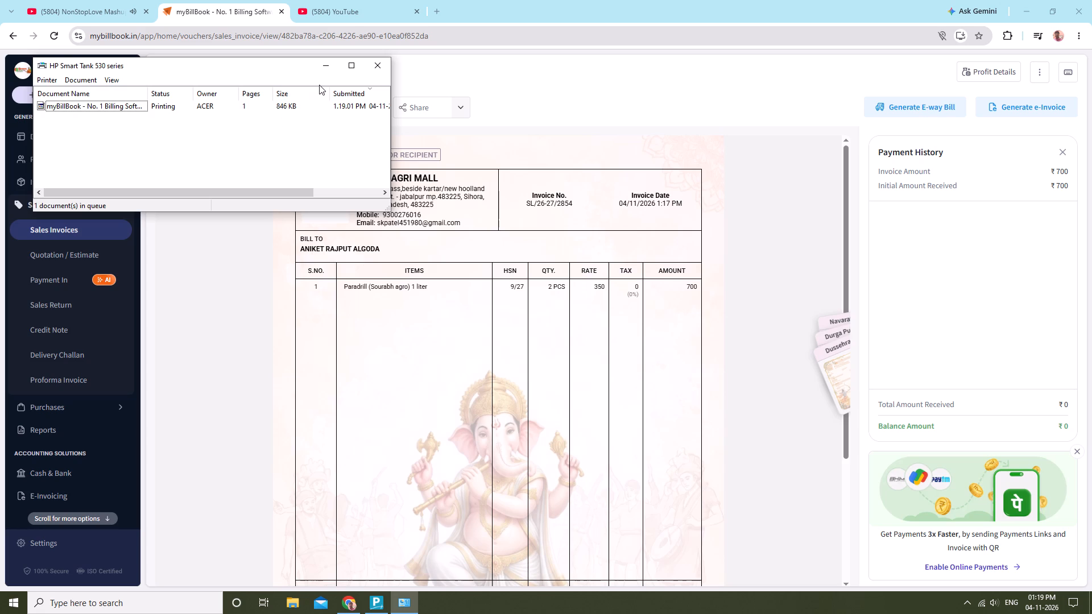
pyautogui.click(325, 68)
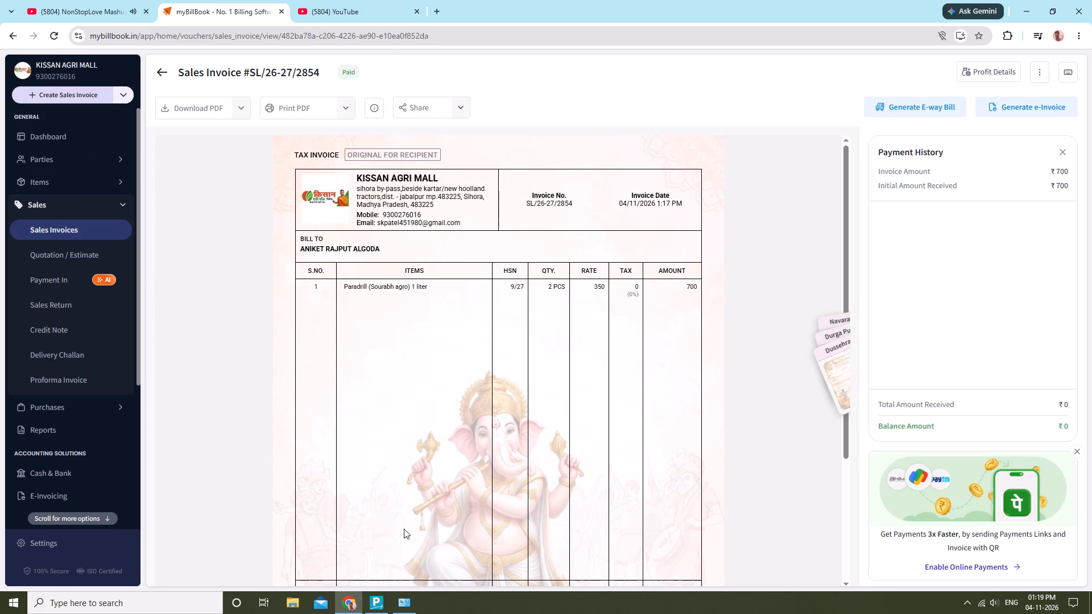
pyautogui.click(399, 612)
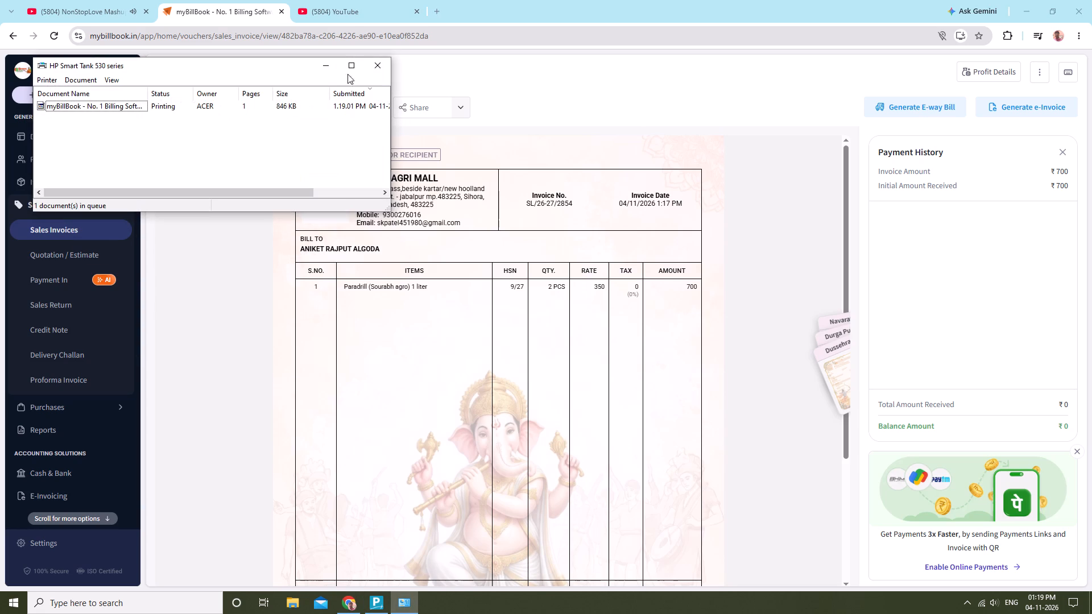
pyautogui.click(320, 68)
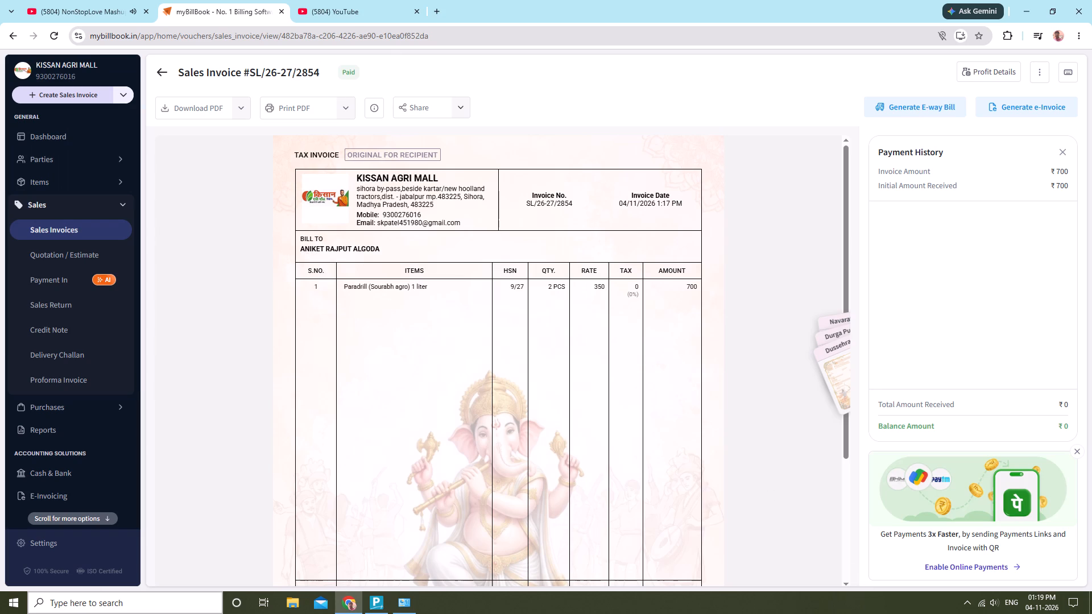
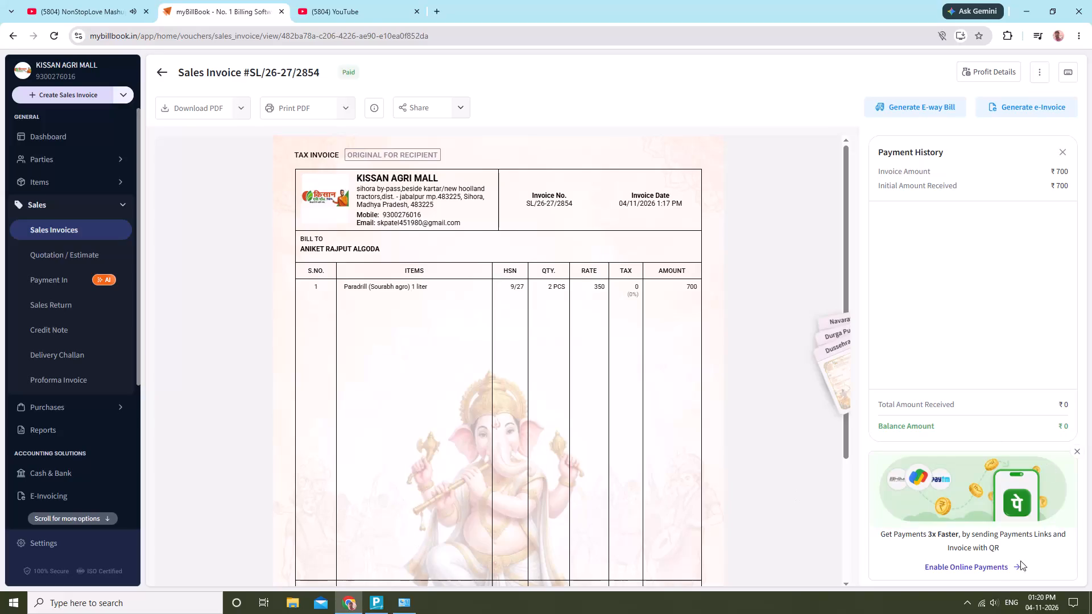
# Check the HP Smart Tank 530 series print queue for the invoice's print job again, and close the queue window.
pyautogui.click(971, 606)
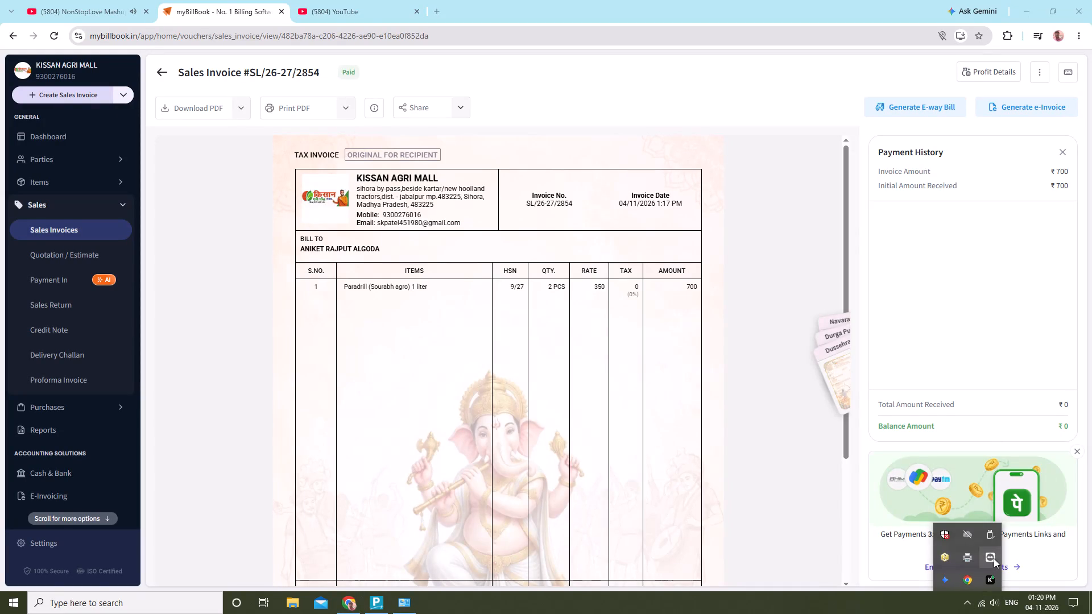
pyautogui.click(966, 559)
pyautogui.click(776, 209)
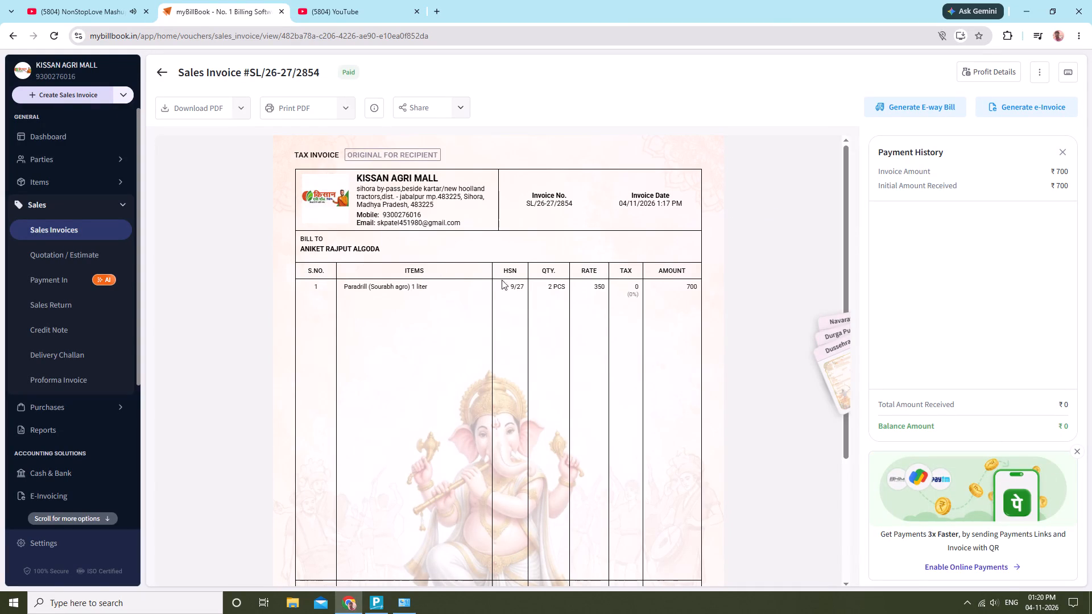
pyautogui.click(398, 607)
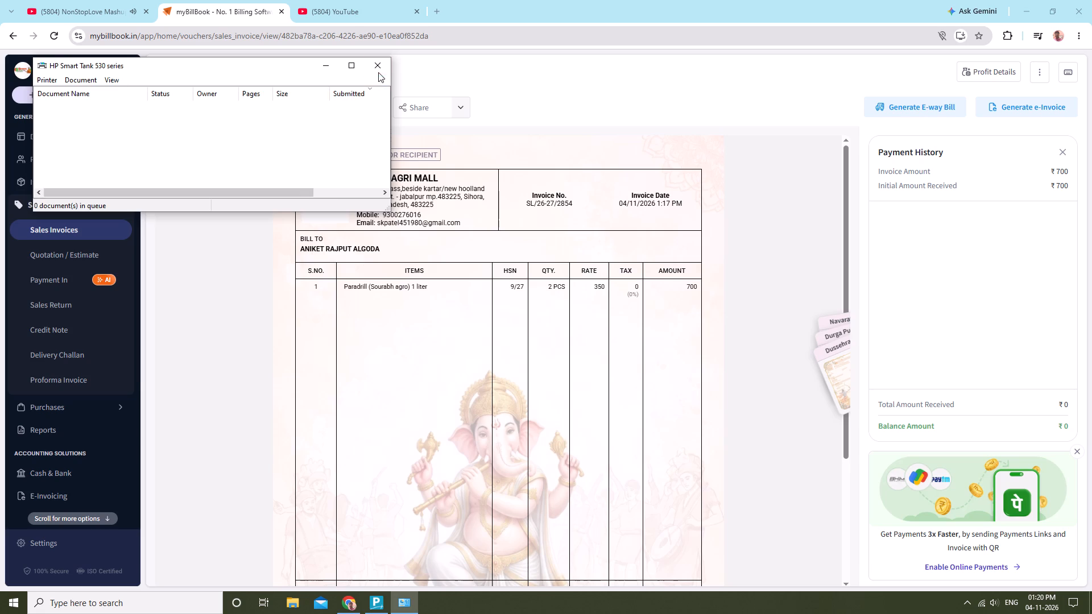
pyautogui.click(379, 71)
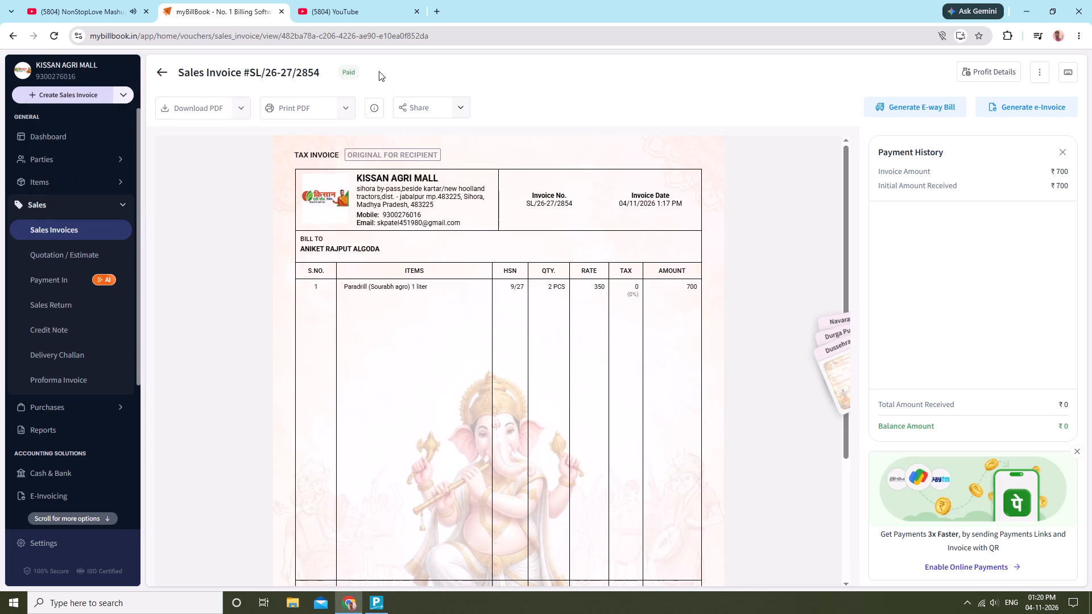
# Return from invoice SL/26-27/2854 to the Sales Invoices list.
pyautogui.click(156, 77)
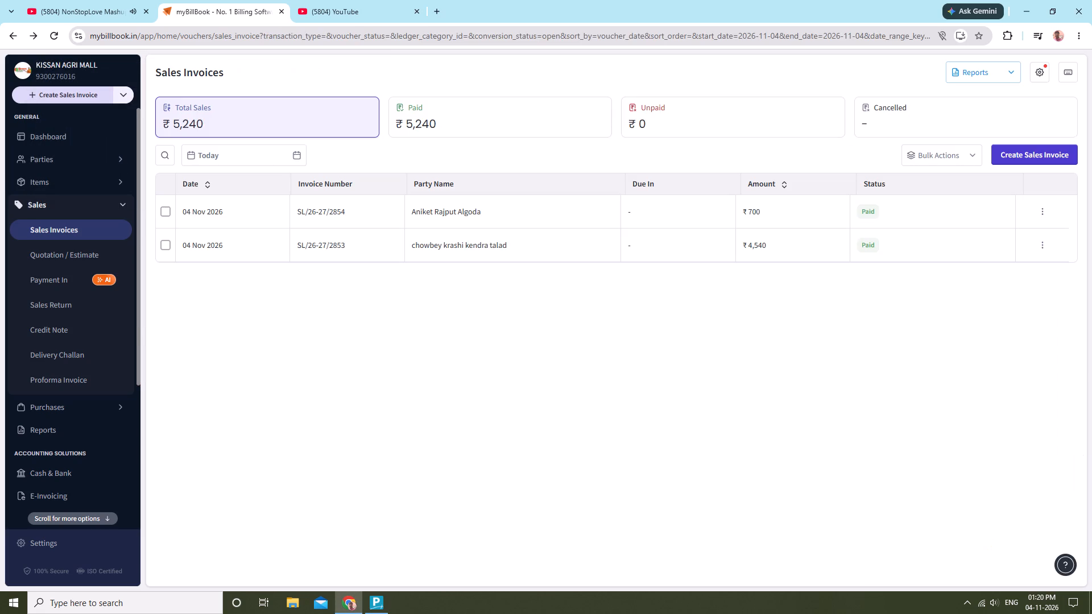
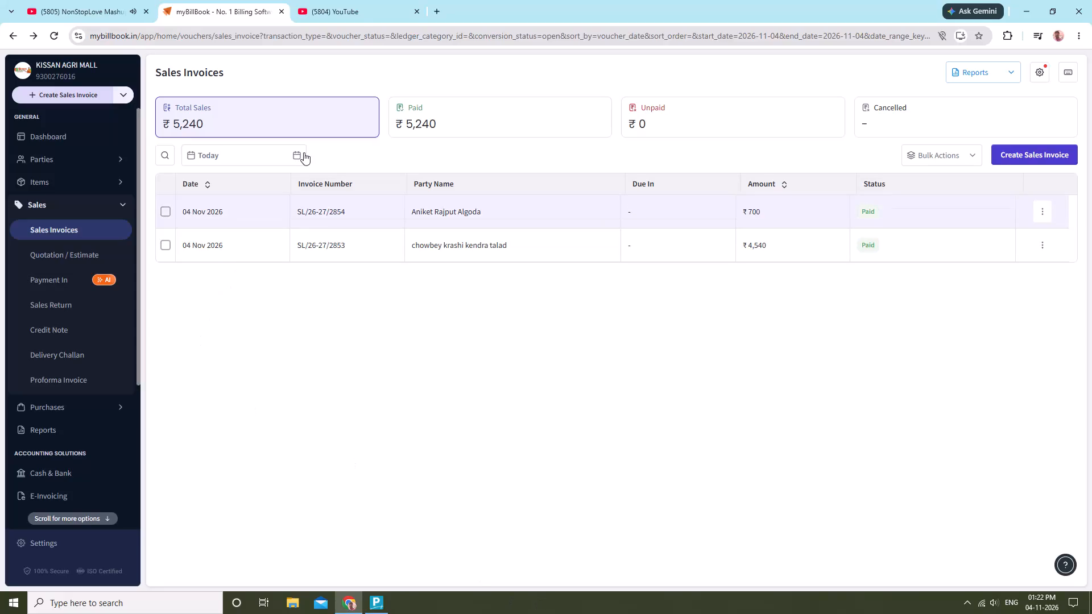
# Switch to YouTube to browse further through the home feed's video recommendations, and return to the myBillBook Sales Invoices list.
pyautogui.click(363, 4)
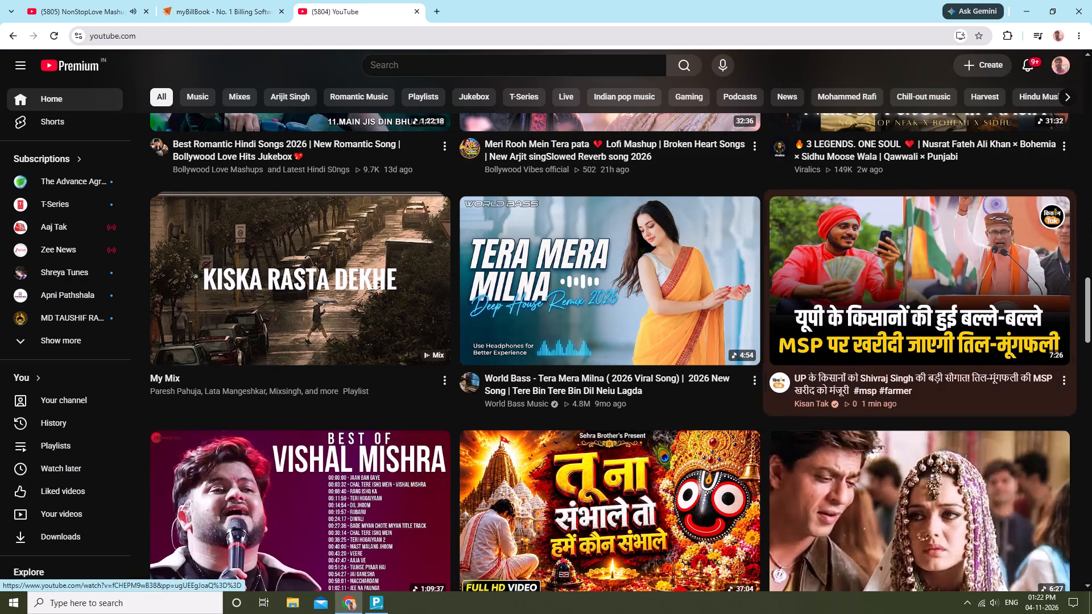
pyautogui.scroll(-1, 1091, 279)
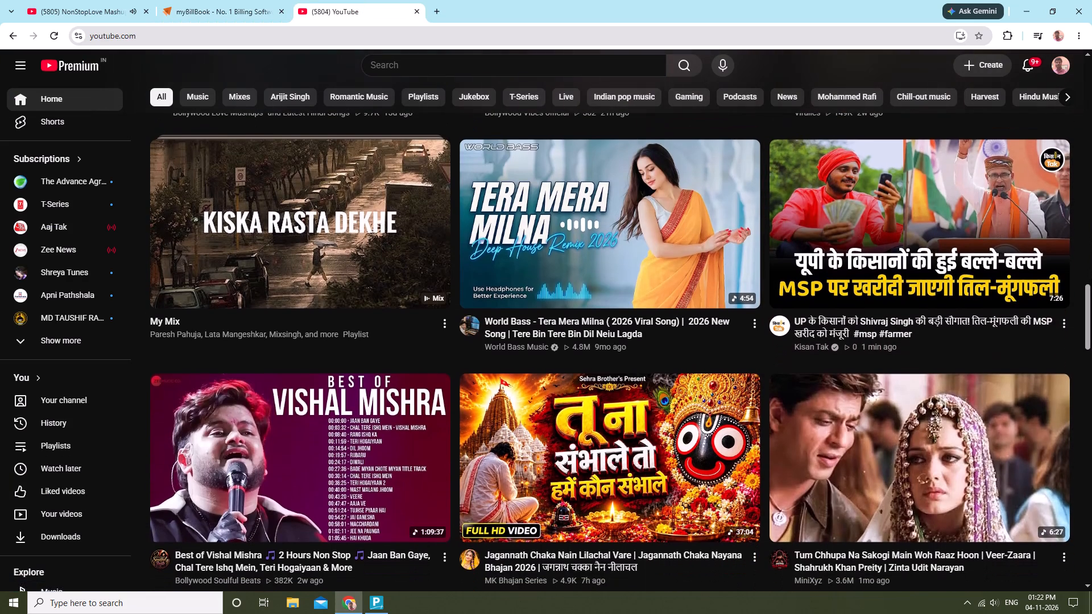
pyautogui.scroll(-4, 1091, 279)
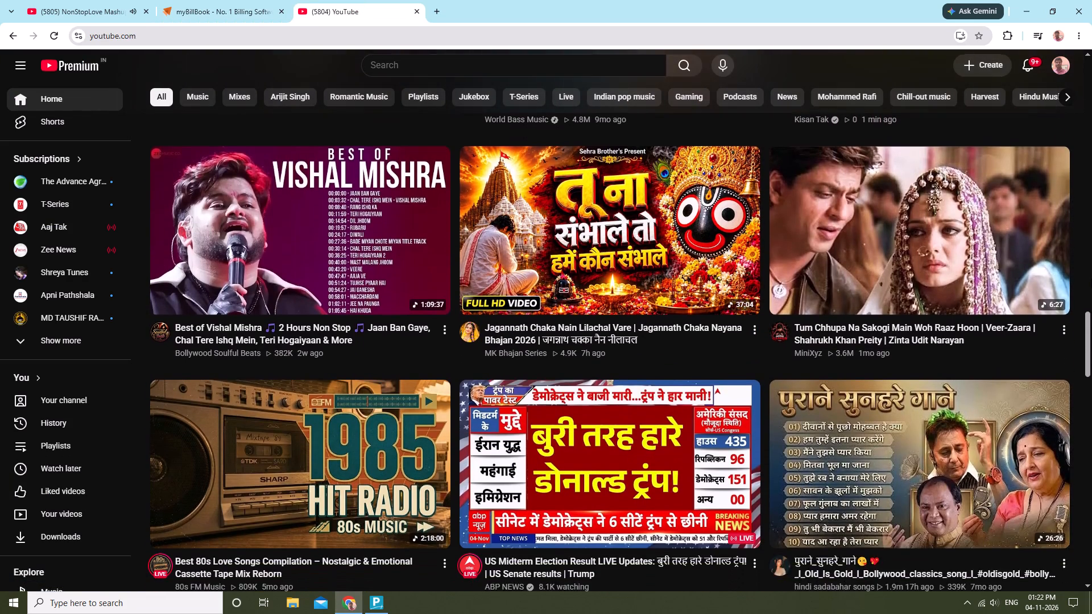
pyautogui.scroll(-1, 1091, 279)
pyautogui.click(218, 0)
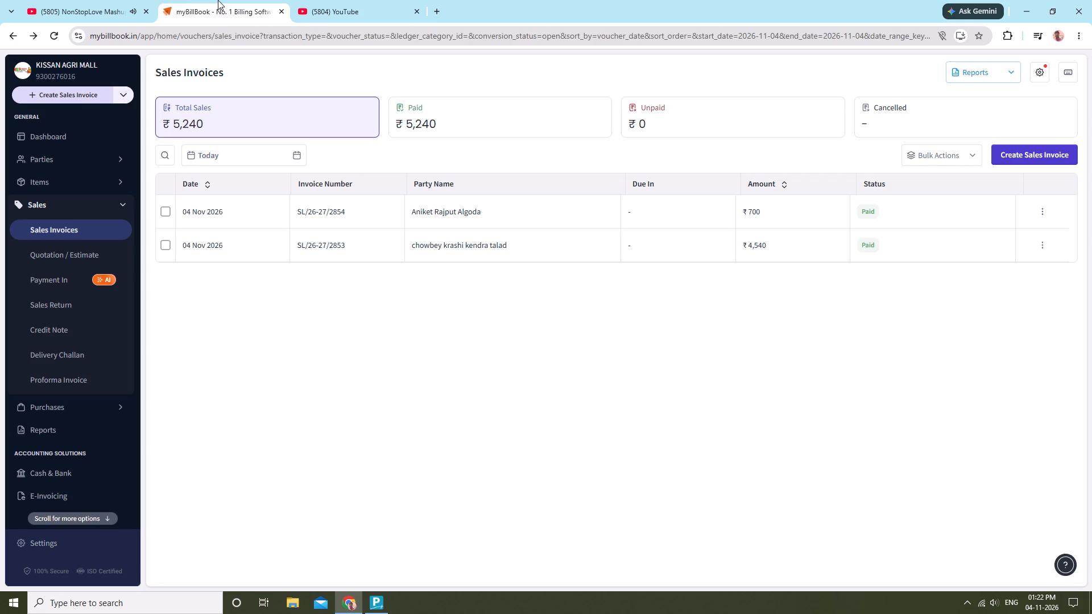